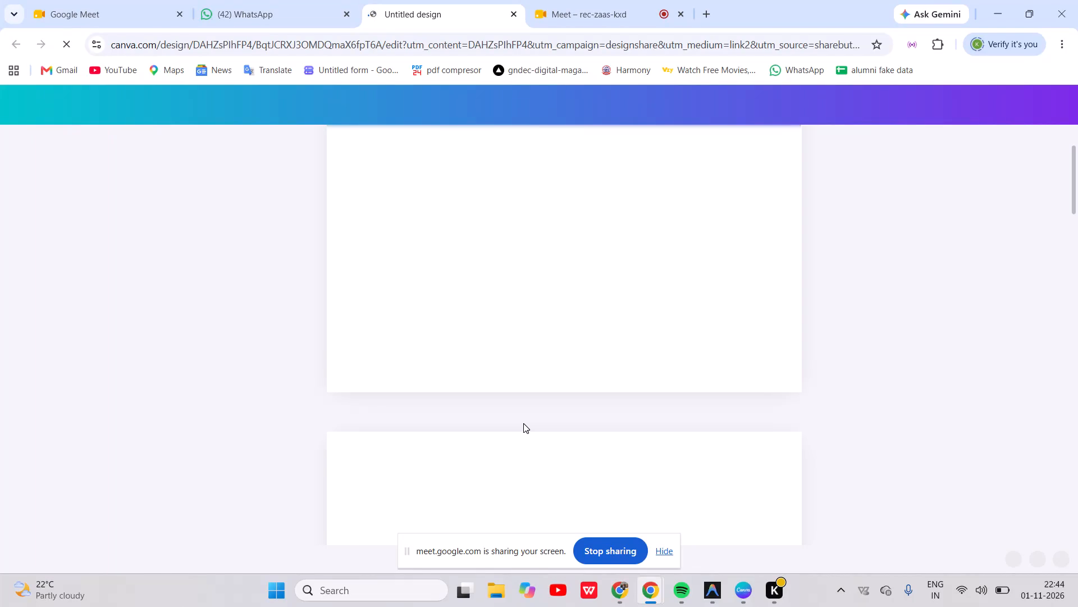
Look through the Causmic Club participation certificate pages to compare their layouts, hiding the screen-sharing notice that covers the design.
scroll(534, 422, down, 1)
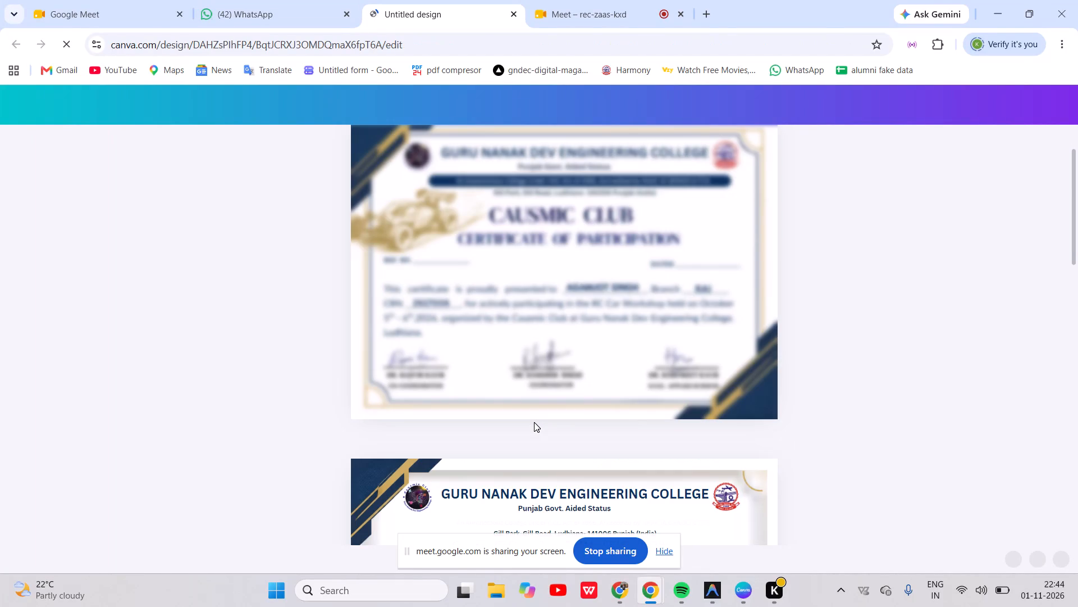
scroll(782, 478, down, 3)
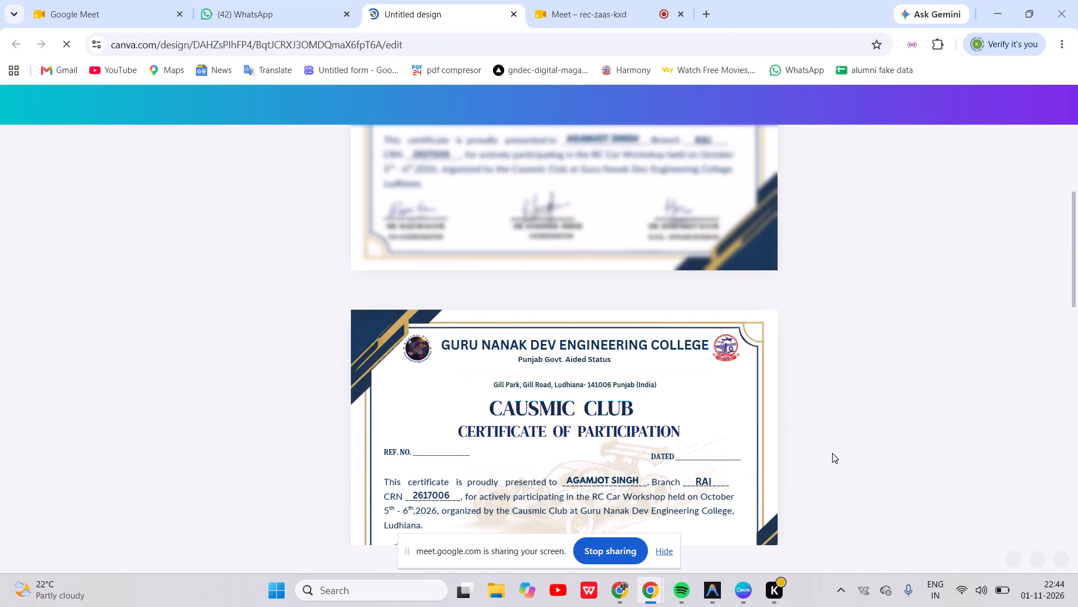
click(832, 453)
scroll(832, 453, down, 4)
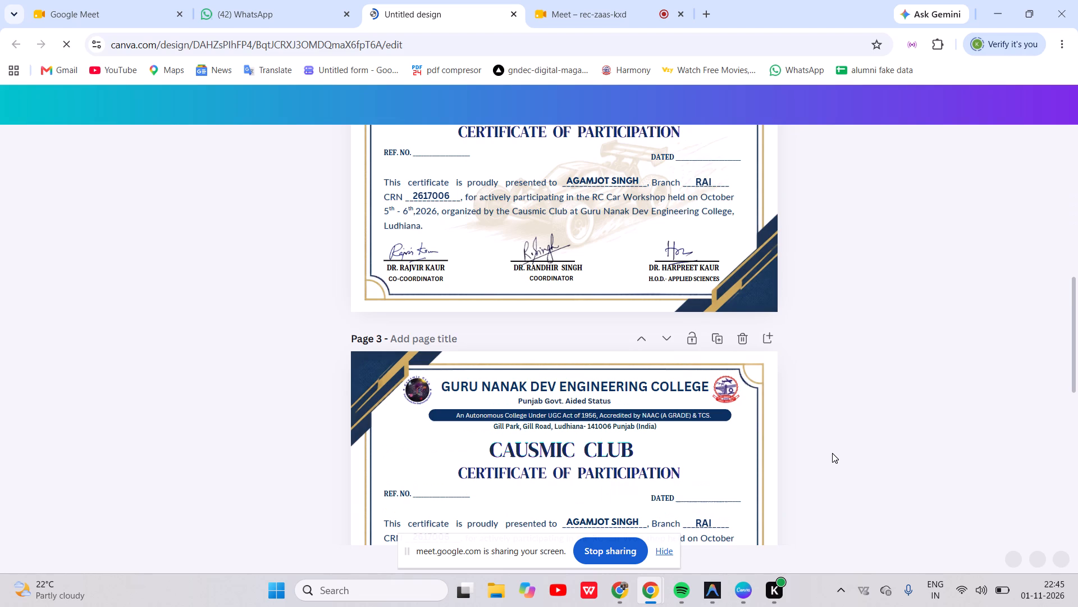
scroll(832, 453, down, 1)
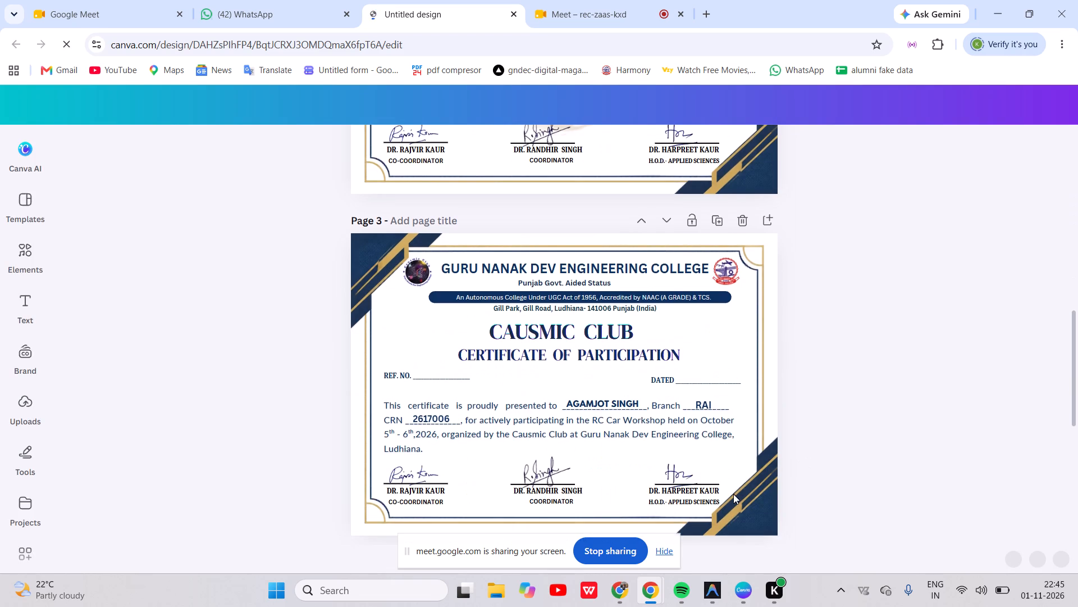
click(668, 548)
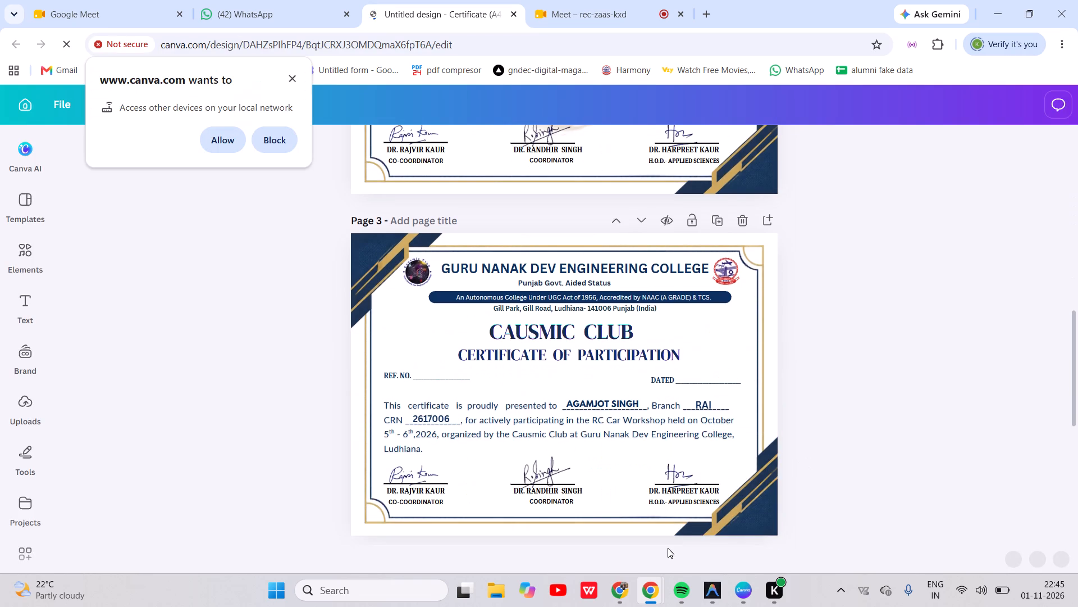
scroll(888, 410, down, 1)
scroll(888, 410, up, 1)
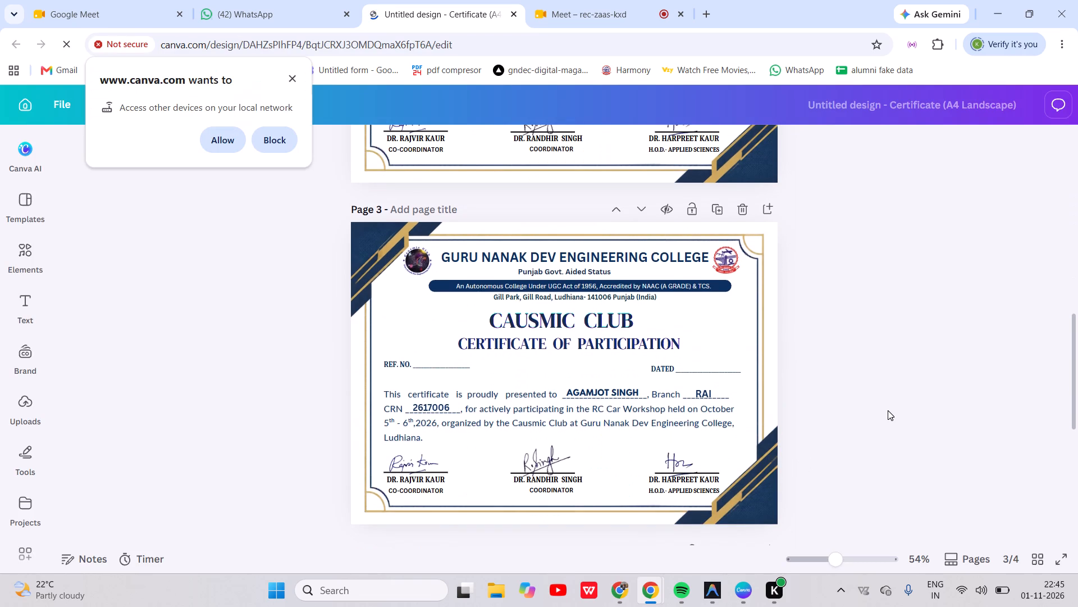
scroll(888, 410, up, 1)
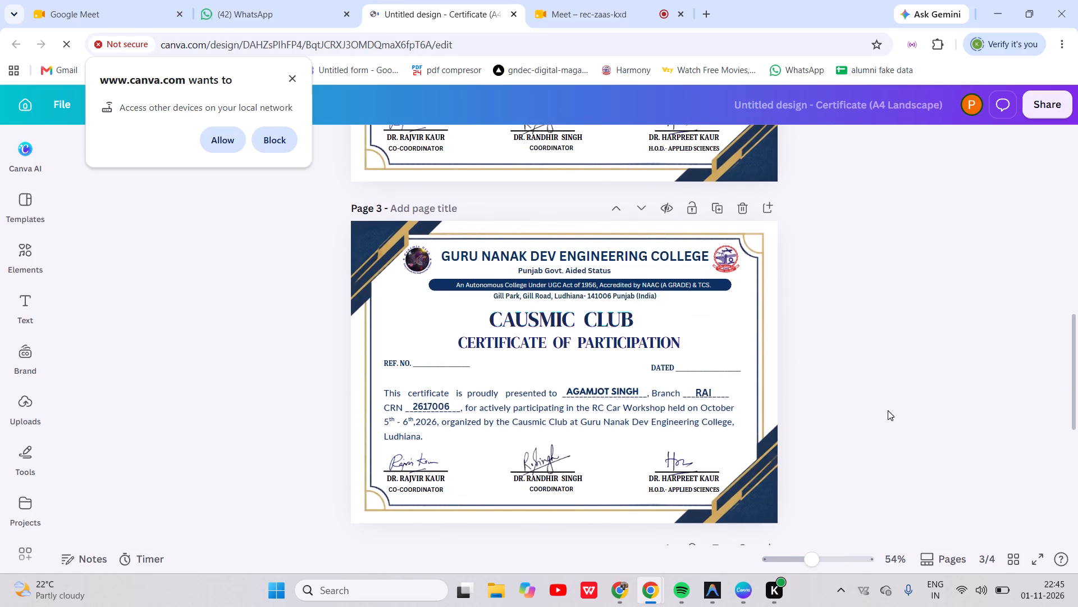
scroll(888, 410, up, 3)
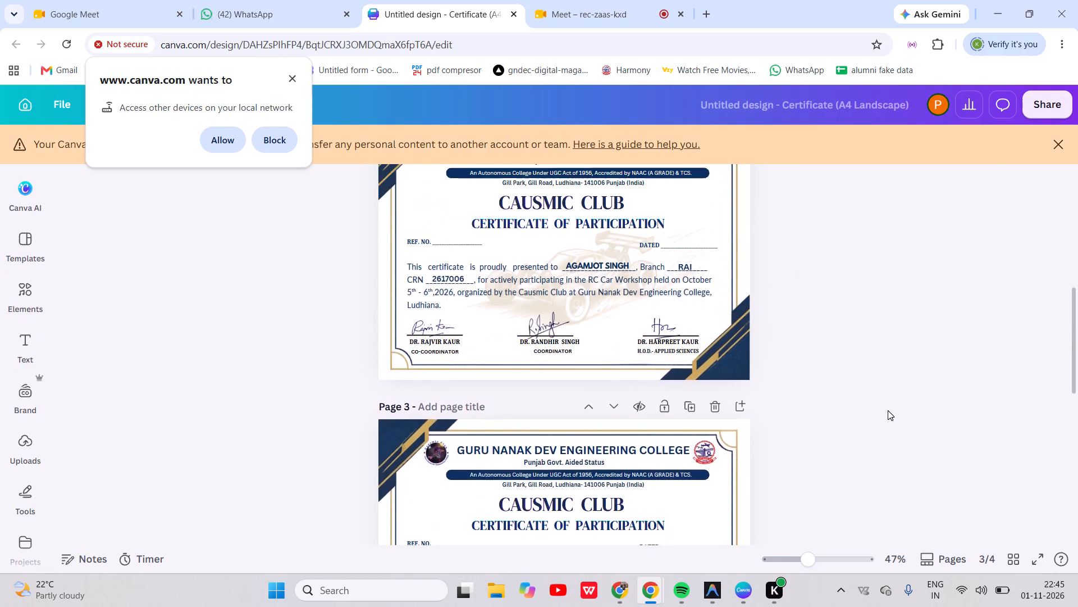
scroll(888, 410, up, 3)
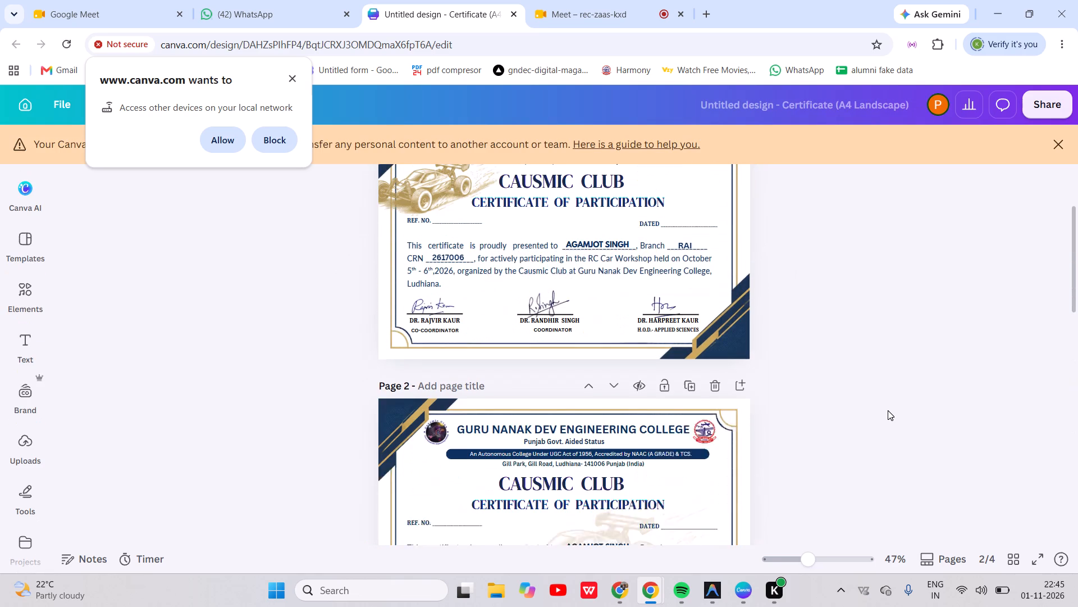
scroll(888, 410, up, 1)
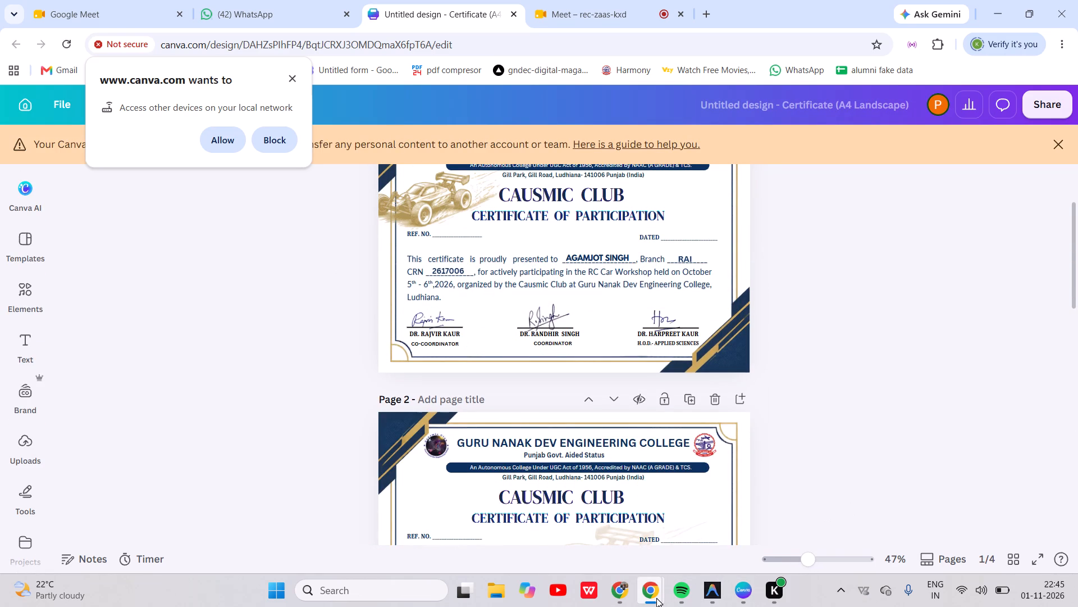
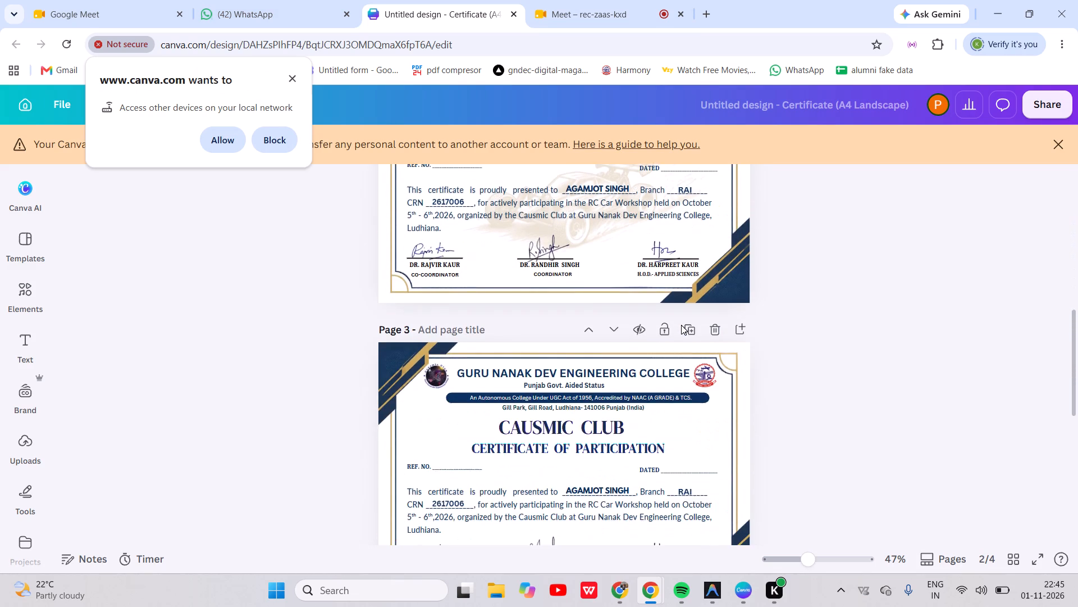
Compare the participation certificate variants on pages 2 to 4, examining the plain white version on page 3 more closely.
scroll(681, 325, down, 3)
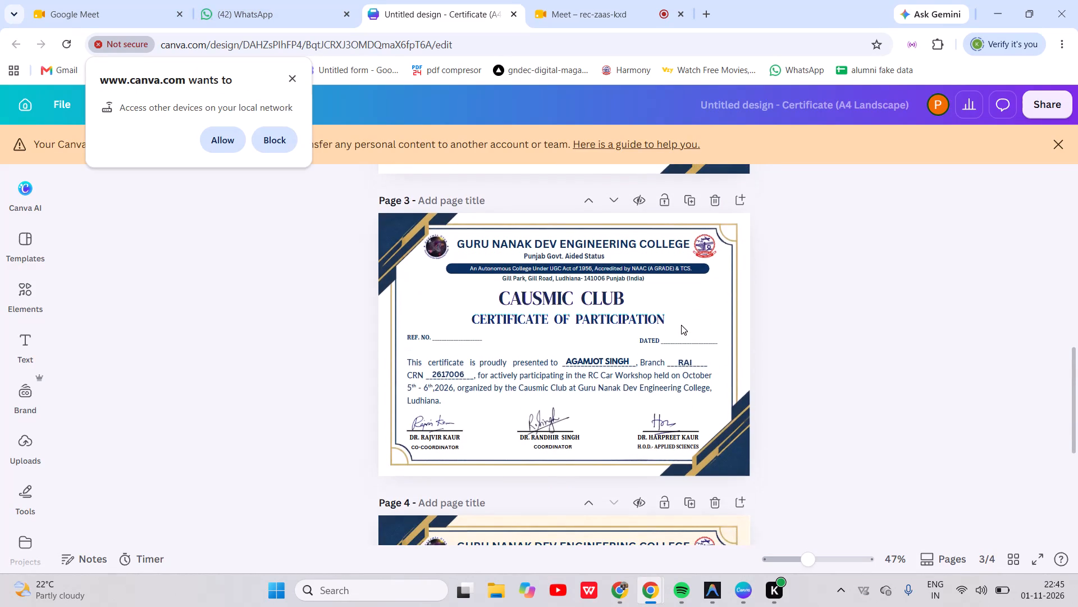
scroll(681, 325, down, 1)
scroll(681, 325, up, 1)
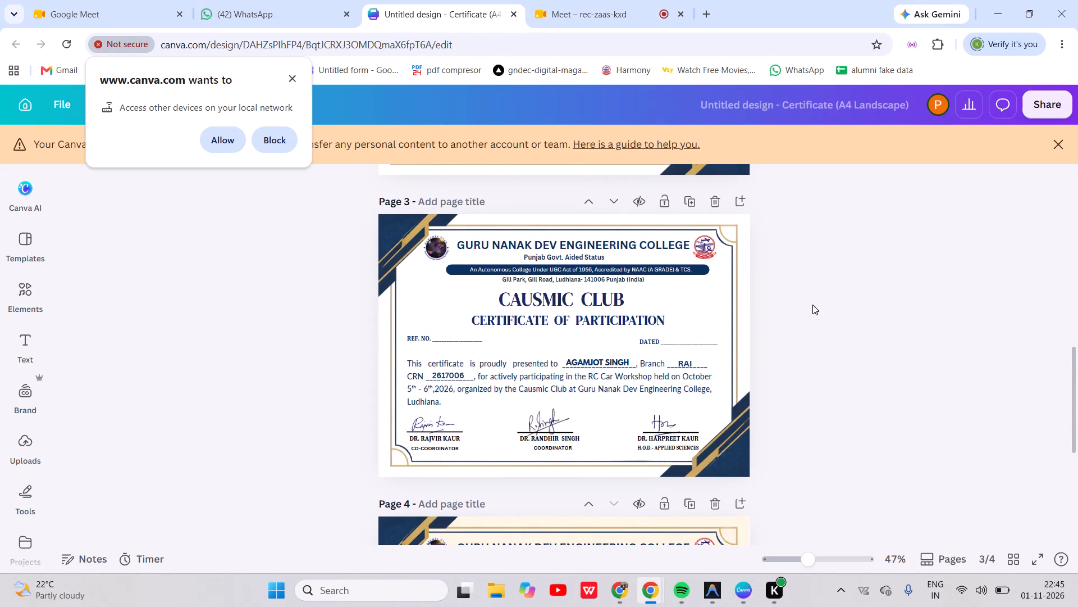
click(812, 305)
scroll(811, 352, up, 2)
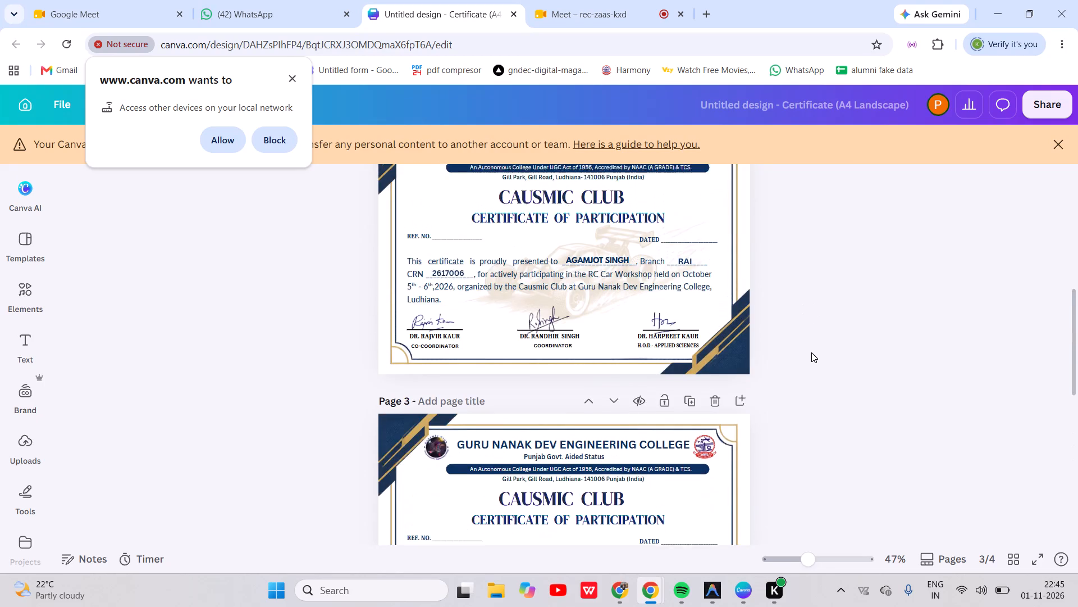
scroll(811, 352, up, 3)
scroll(811, 352, down, 3)
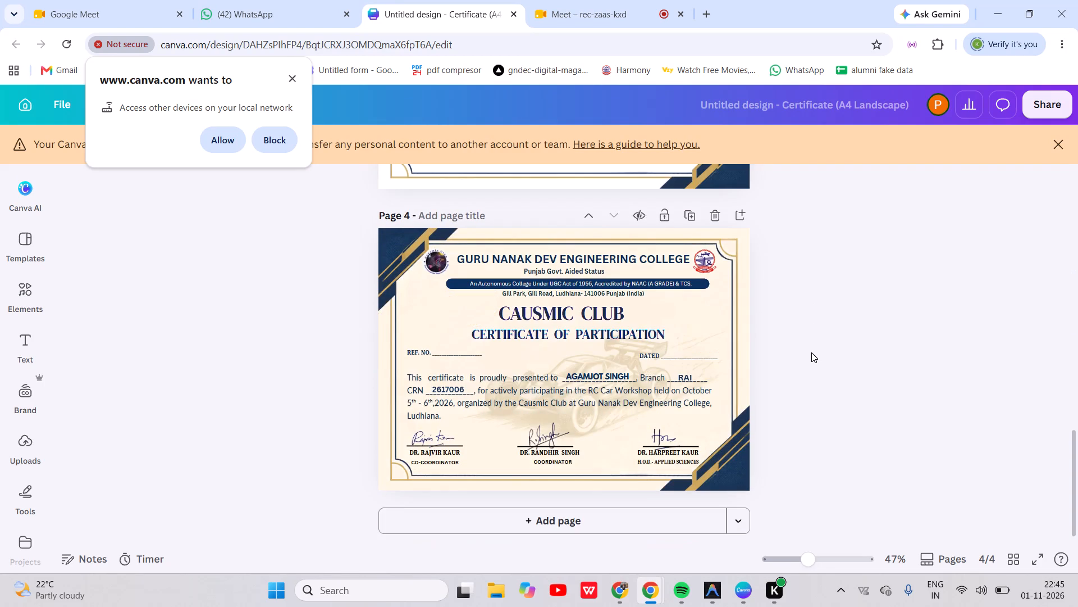
scroll(811, 352, up, 3)
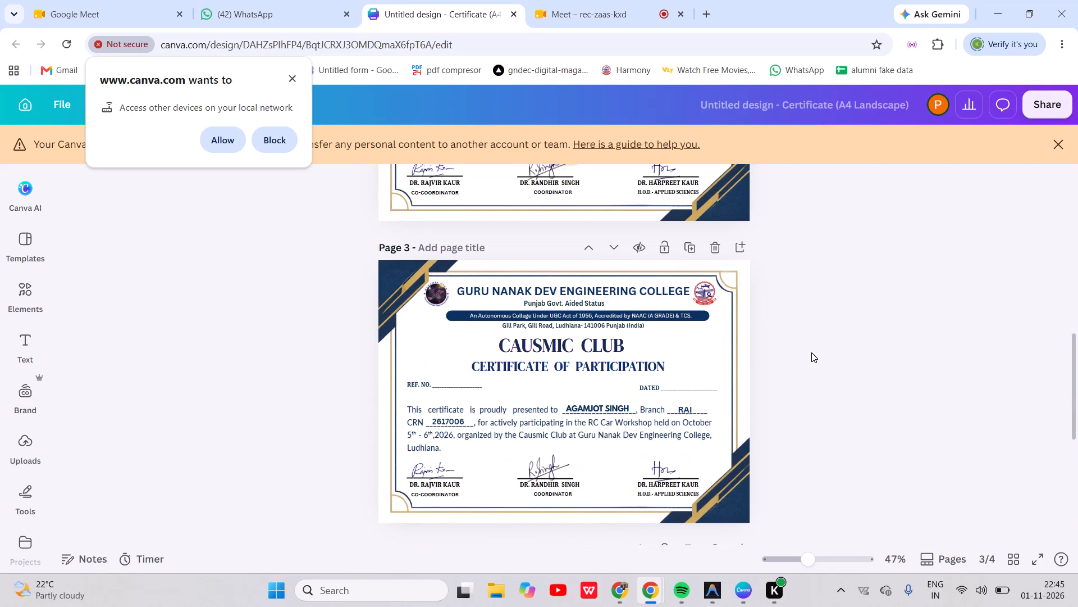
scroll(811, 352, up, 1)
scroll(811, 352, down, 1)
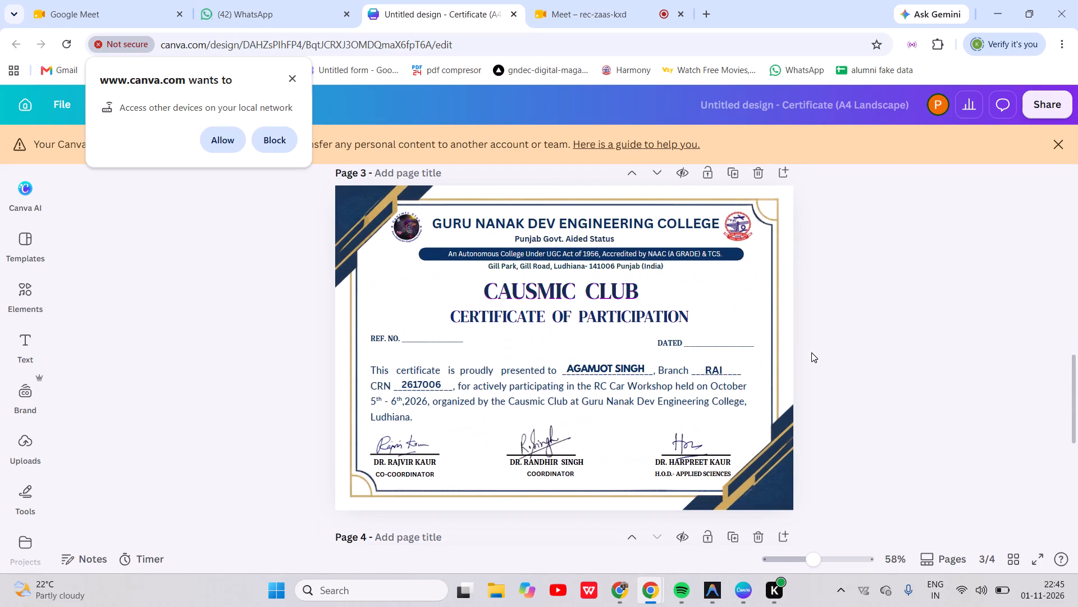
scroll(811, 352, up, 2)
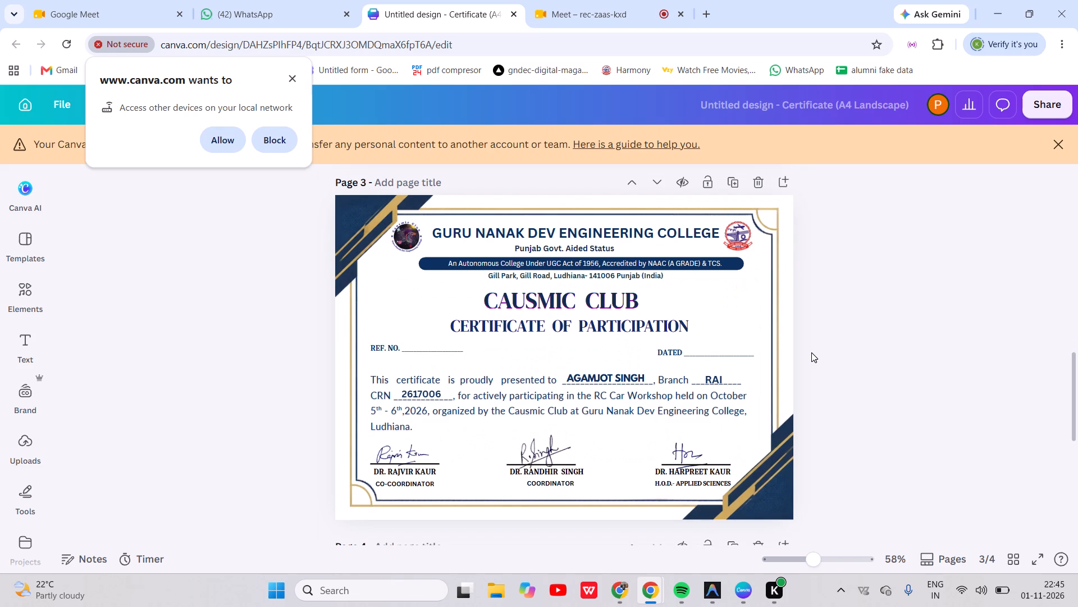
scroll(811, 352, up, 1)
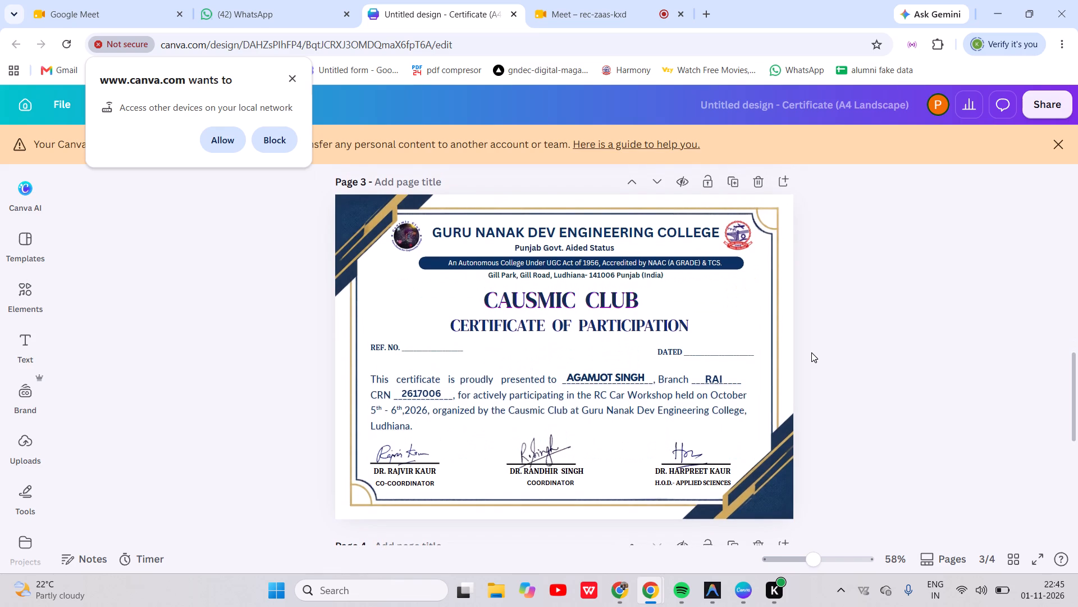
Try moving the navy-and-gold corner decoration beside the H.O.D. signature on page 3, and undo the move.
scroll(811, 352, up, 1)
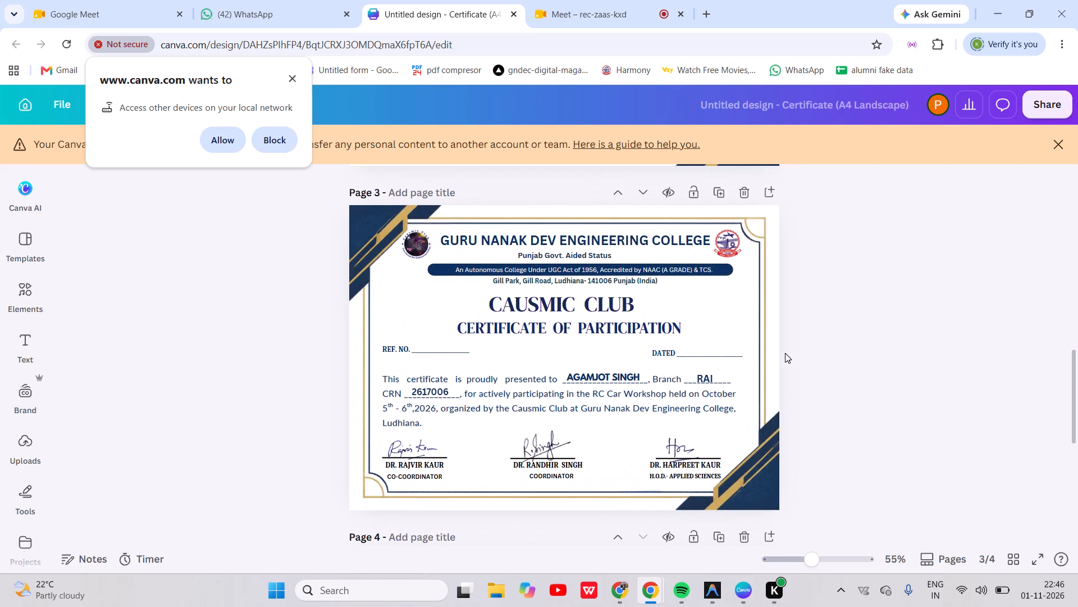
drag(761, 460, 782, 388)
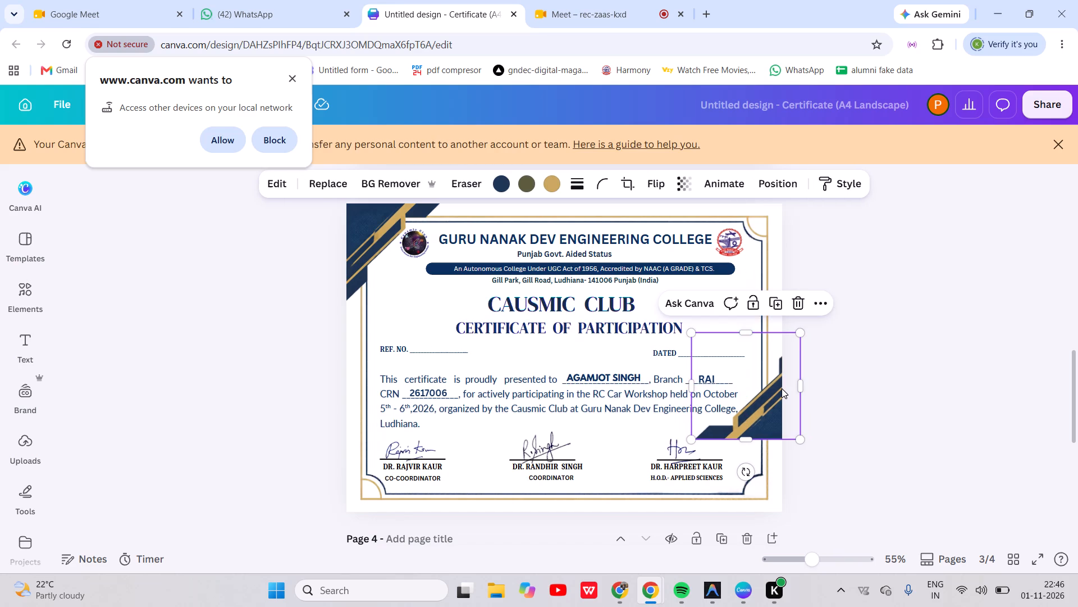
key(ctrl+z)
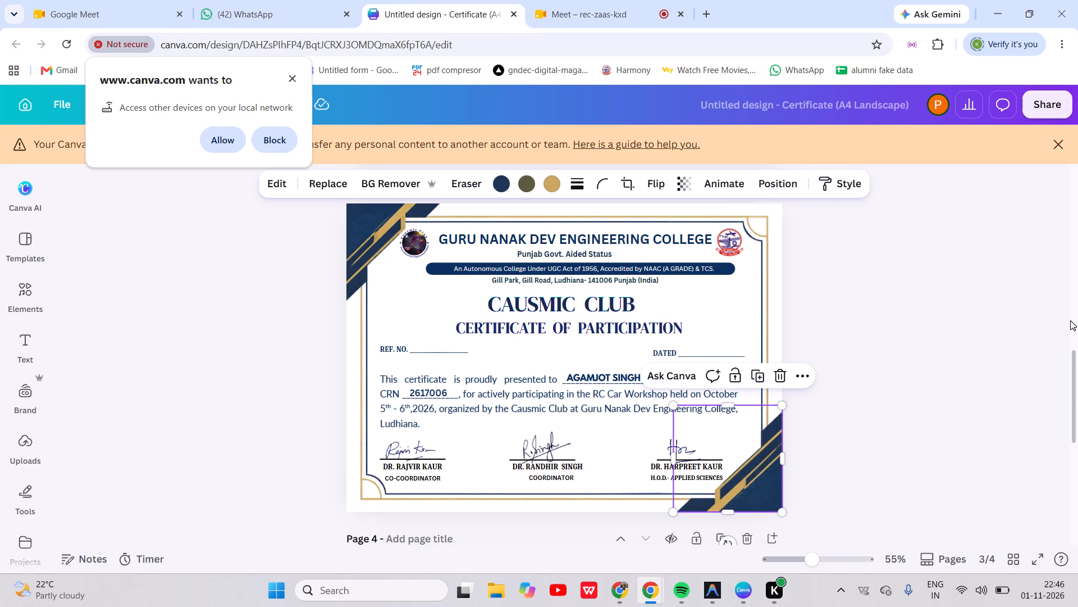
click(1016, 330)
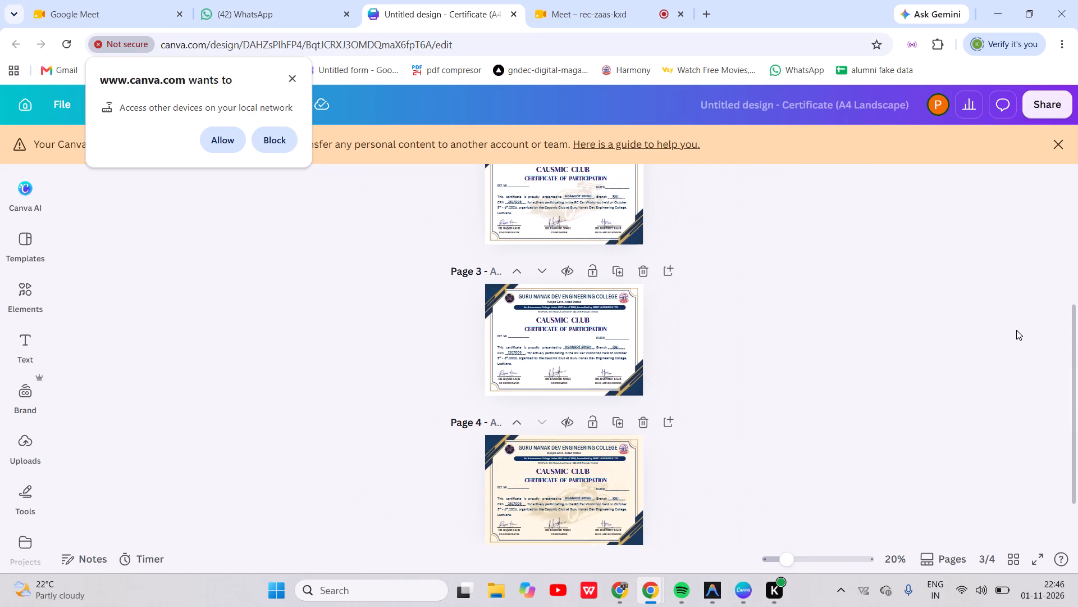
Review the certificate variants across the pages as an overview, and return to the plain white version on page 3.
scroll(683, 409, up, 2)
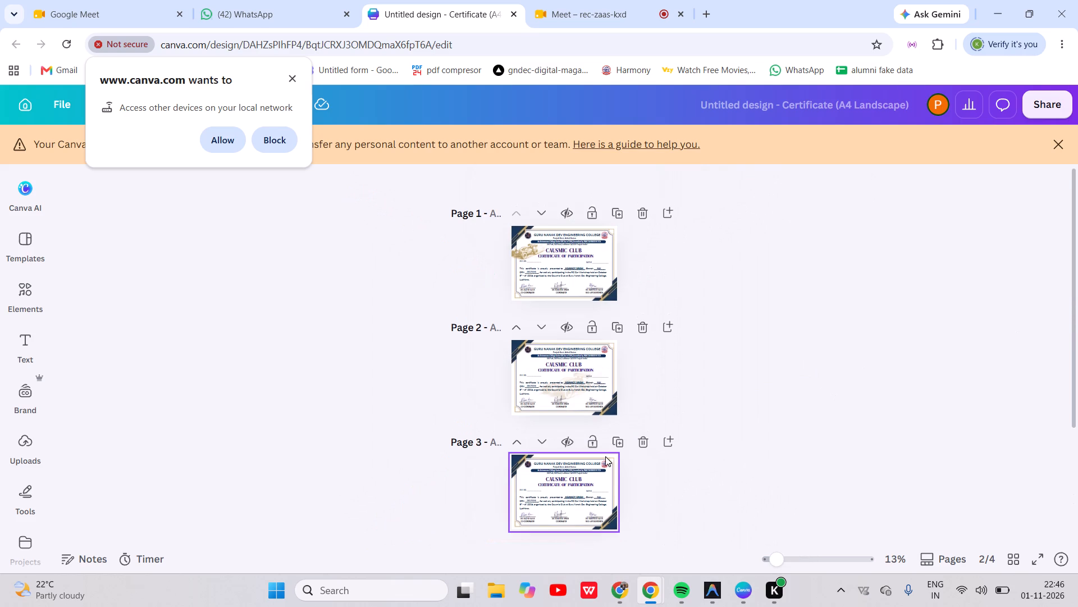
scroll(729, 475, down, 1)
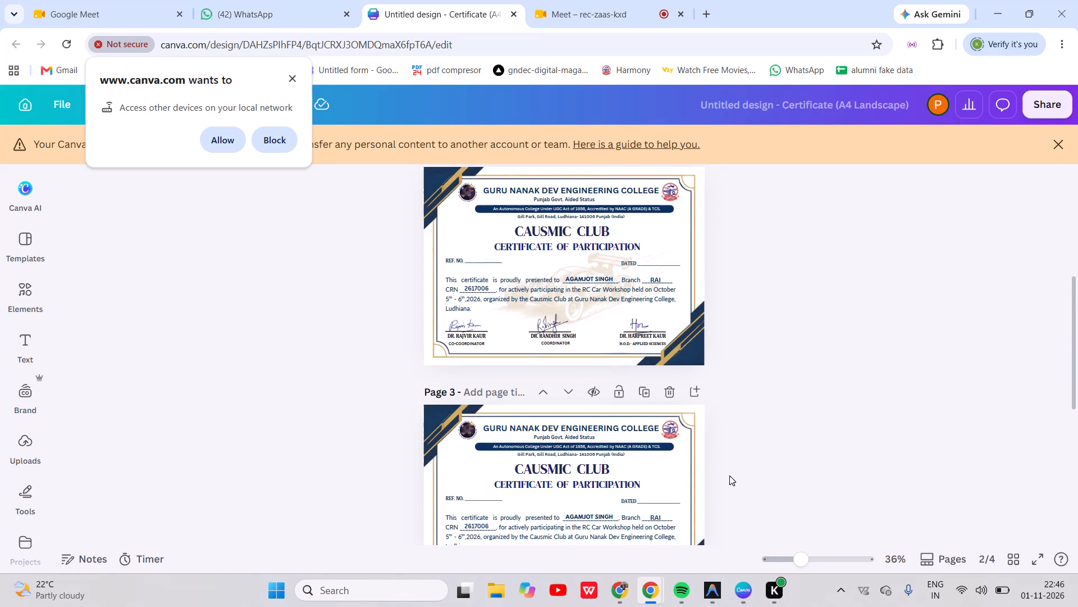
scroll(729, 475, down, 2)
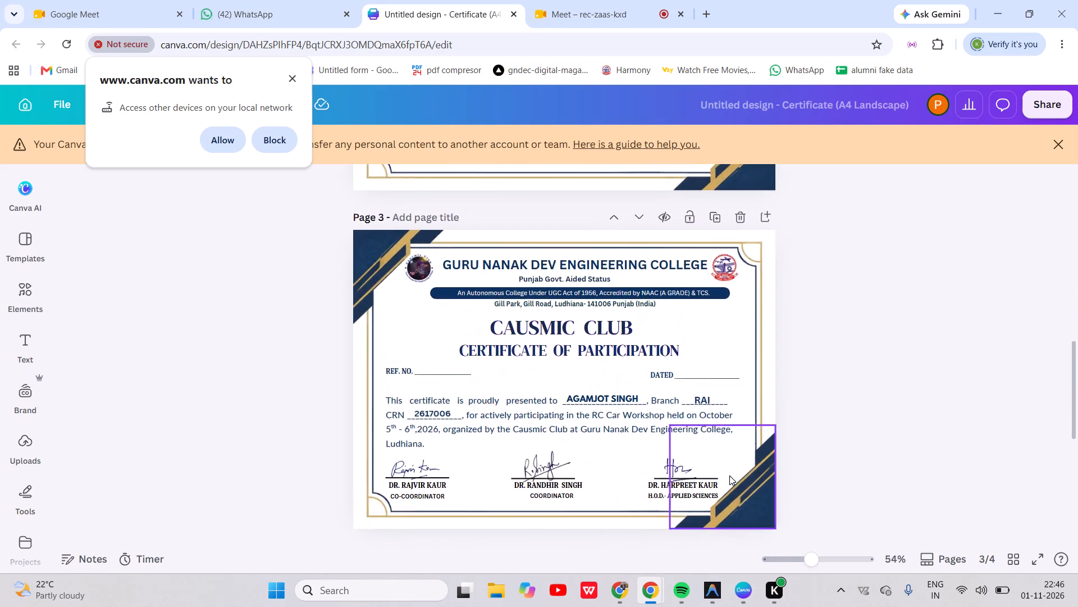
click(788, 465)
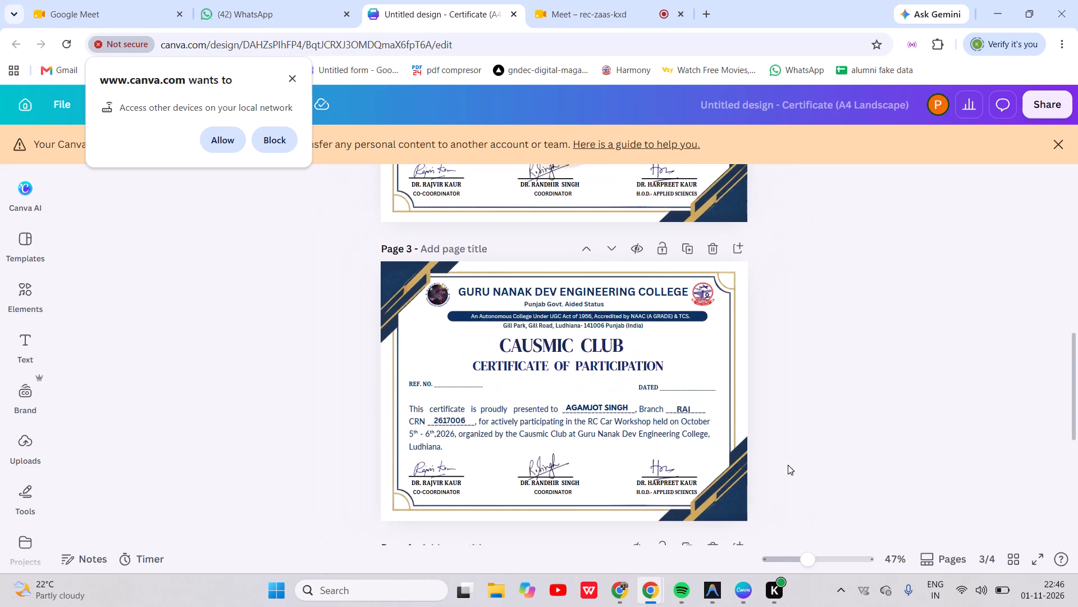
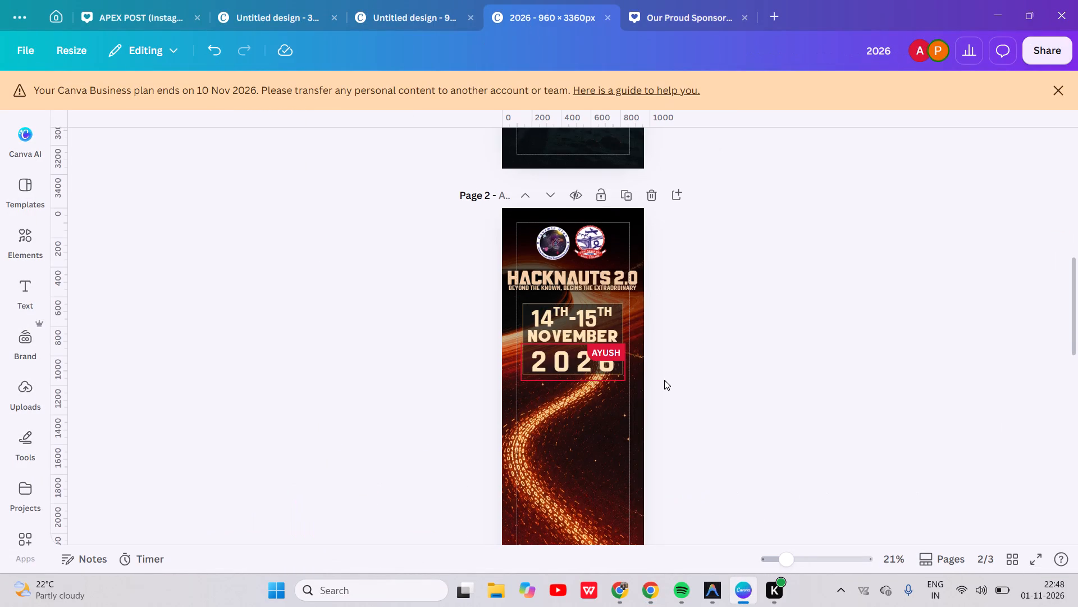
Examine the event date block on page 2 of the Hacknauts 2.0 banner design more closely.
scroll(664, 380, up, 1)
click(662, 380)
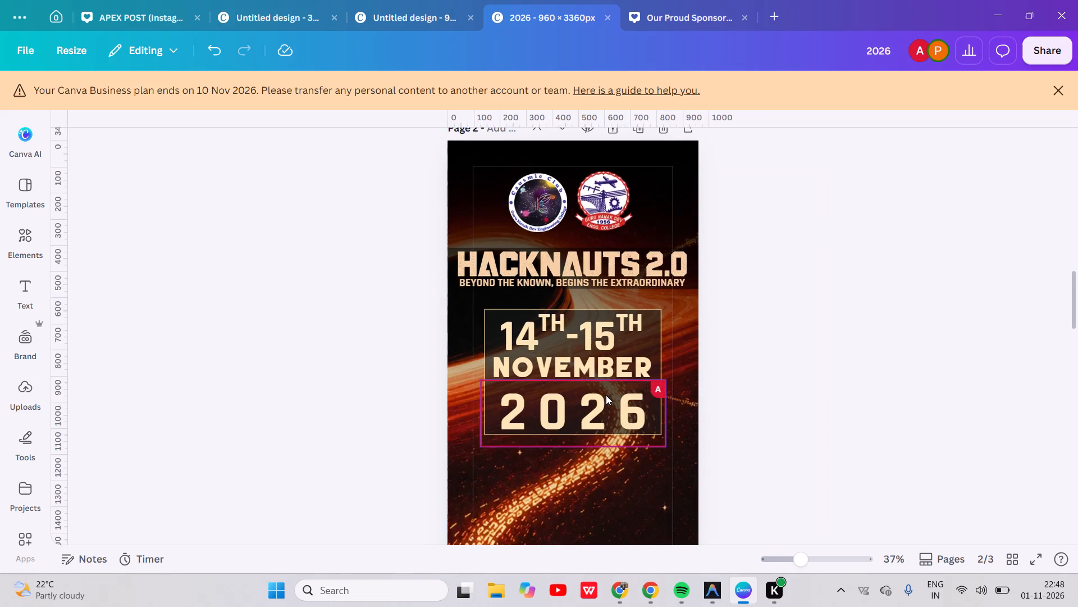
Open the year text 2026 below NOVEMBER on the page 2 Hacknauts 2.0 design for editing and select its digits.
click(748, 370)
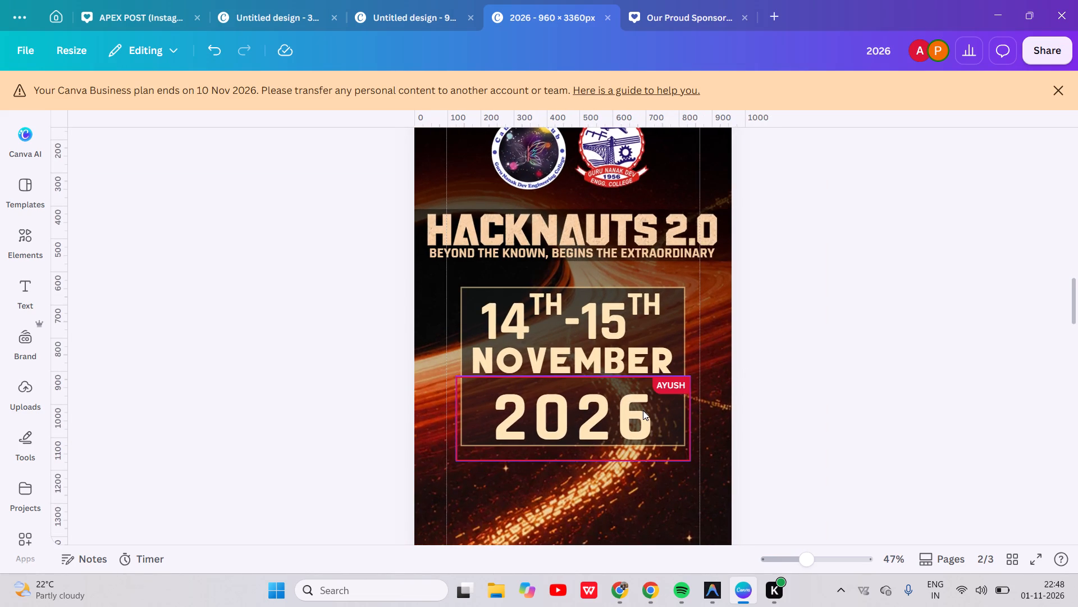
click(722, 393)
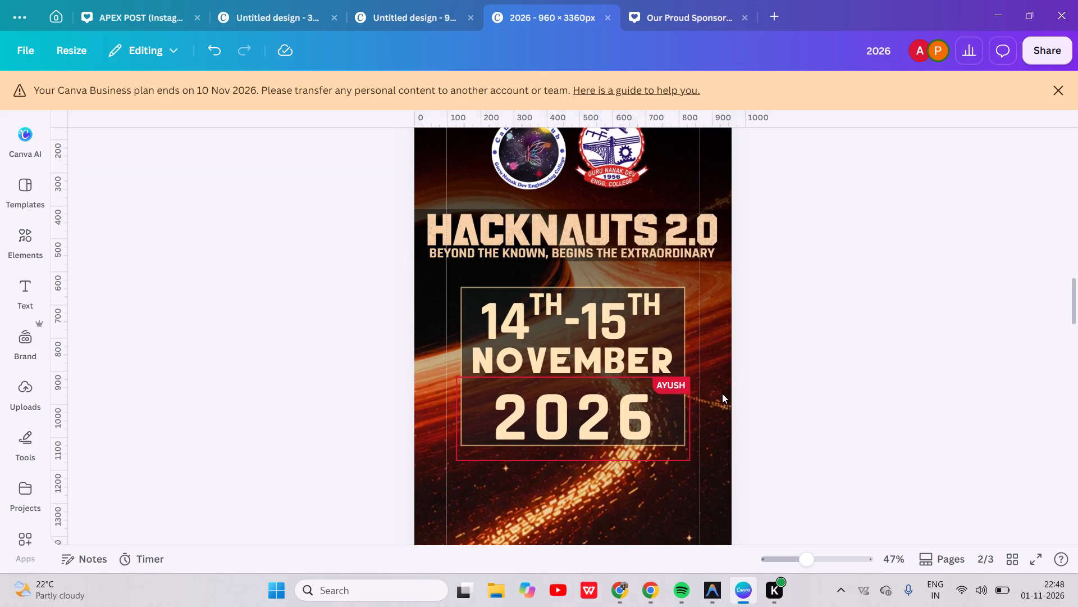
click(629, 420)
click(629, 420)
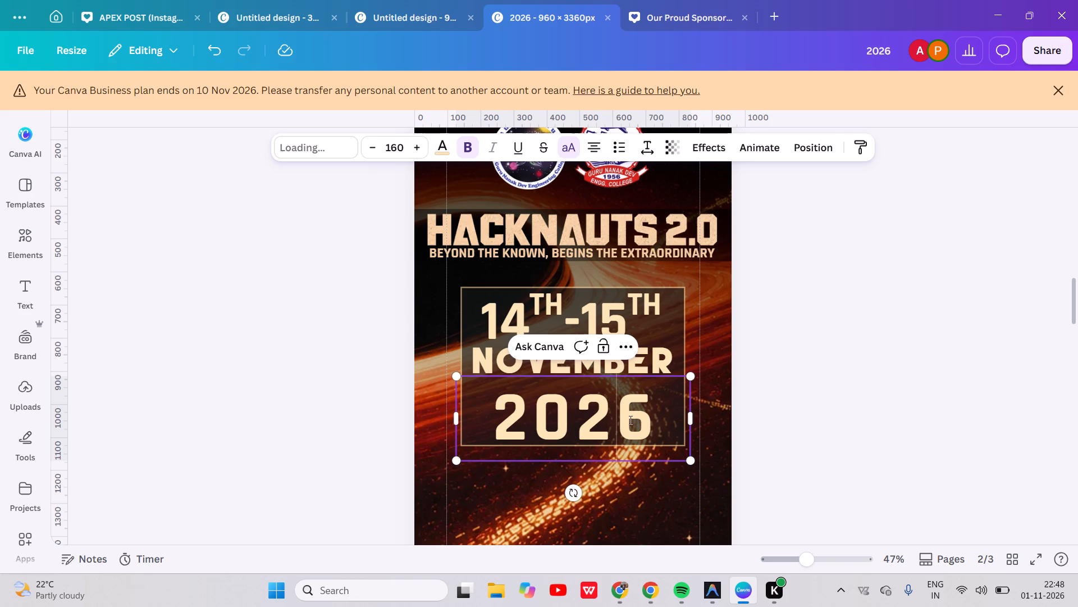
click(629, 420)
drag(660, 413, 568, 416)
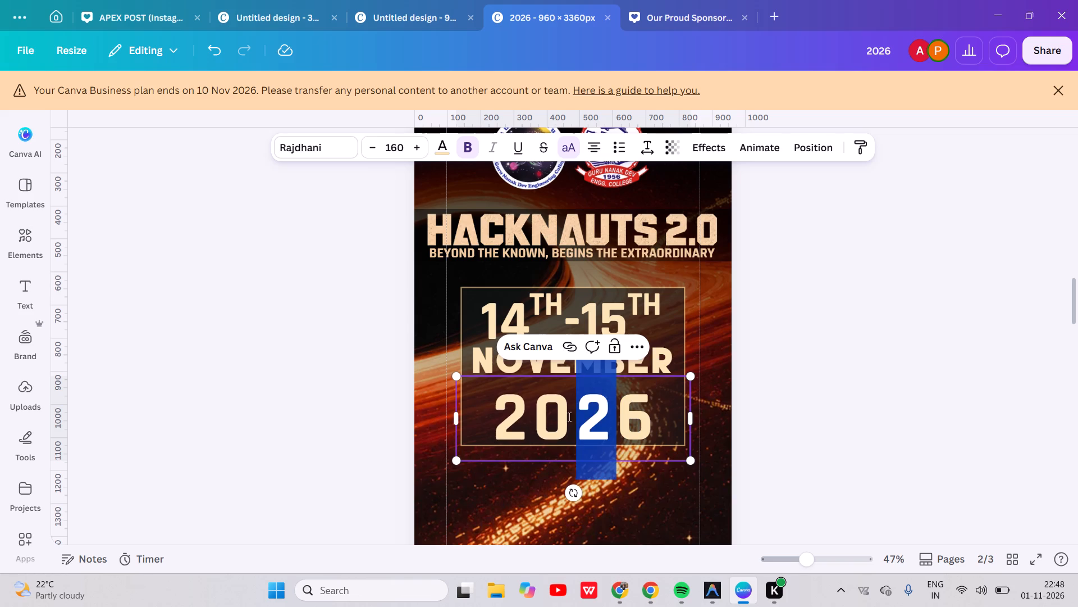
drag(568, 416, 510, 421)
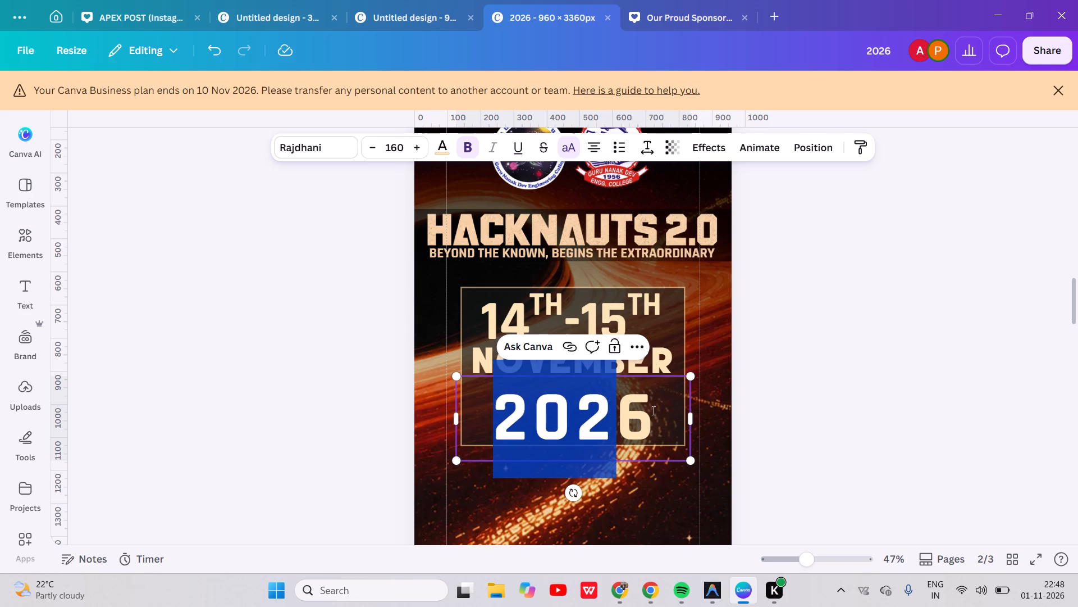
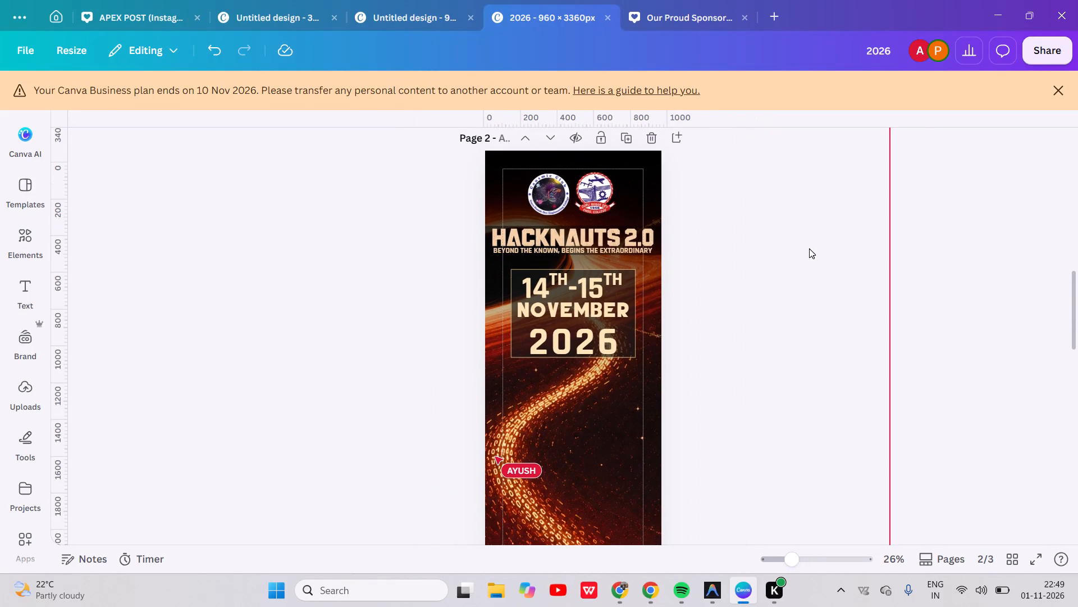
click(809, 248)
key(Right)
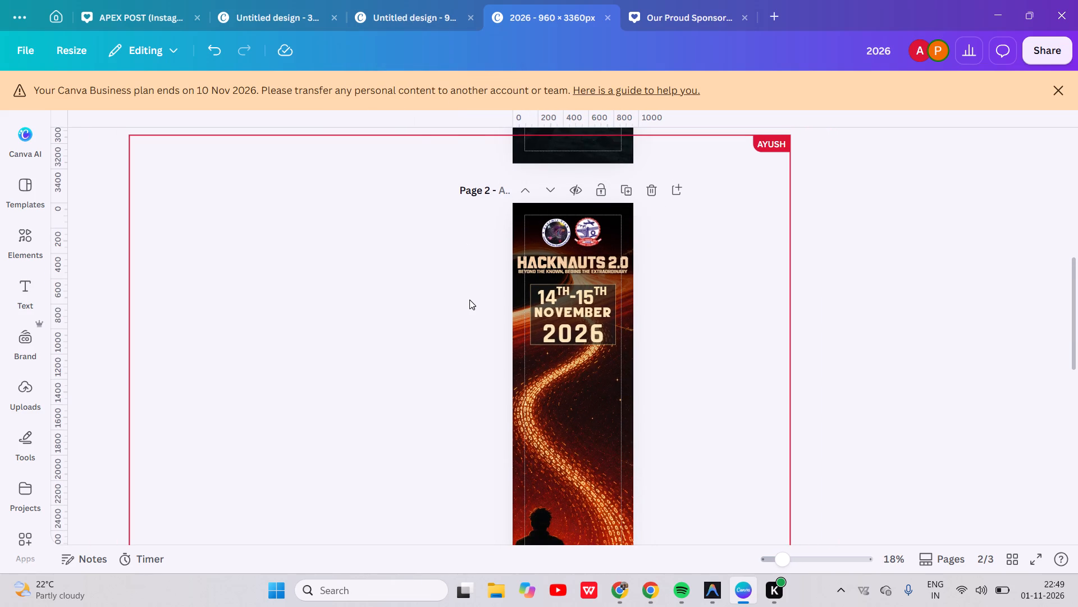
Find the Apex 2026 EVENTS design among the older recent designs on the home page and open it.
click(53, 9)
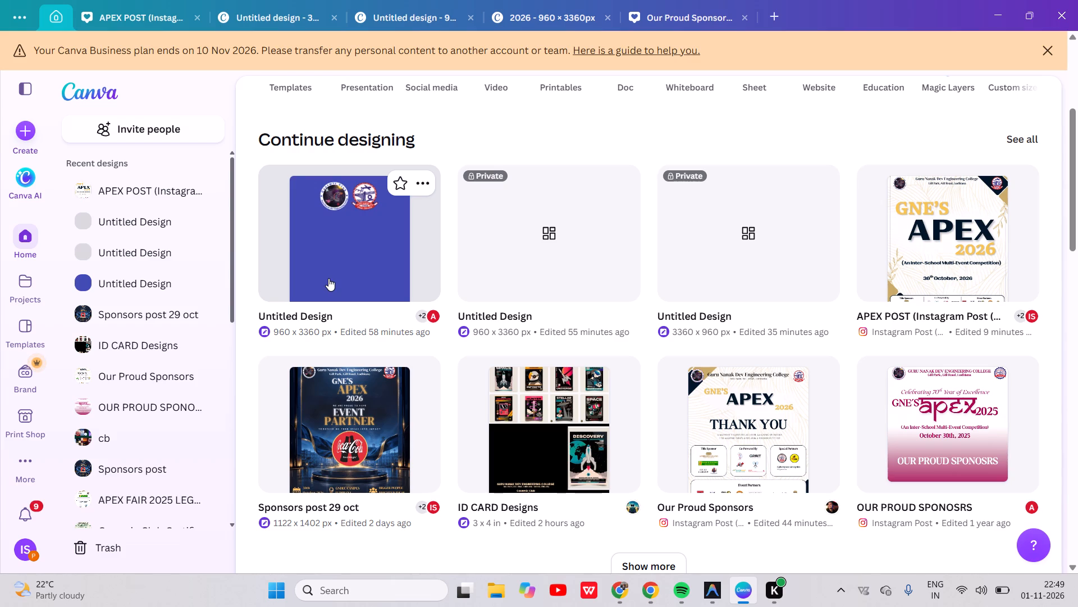
click(641, 477)
scroll(544, 513, down, 3)
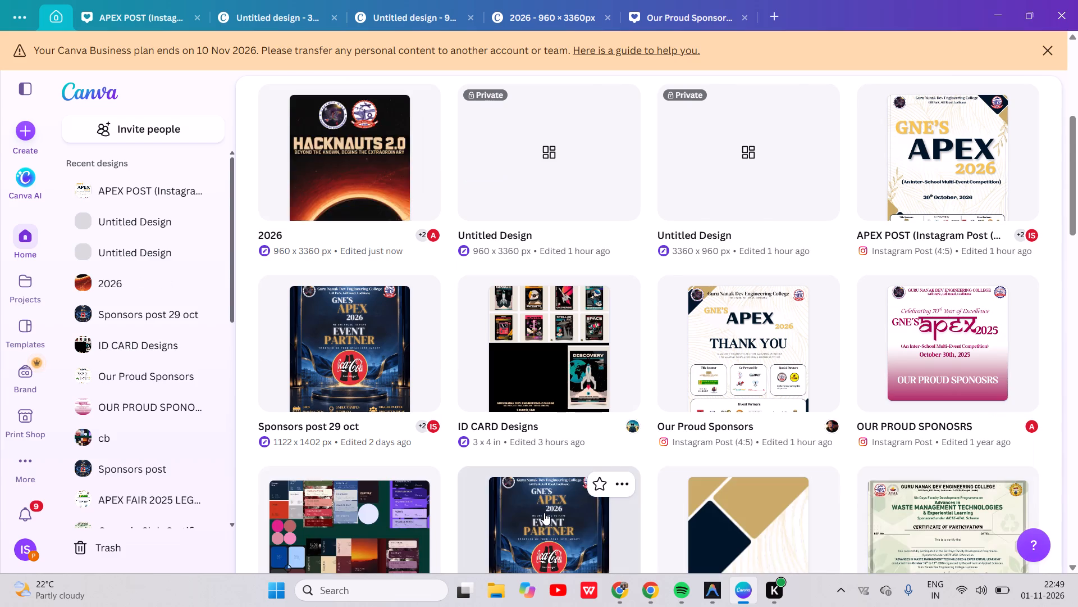
scroll(541, 428, down, 3)
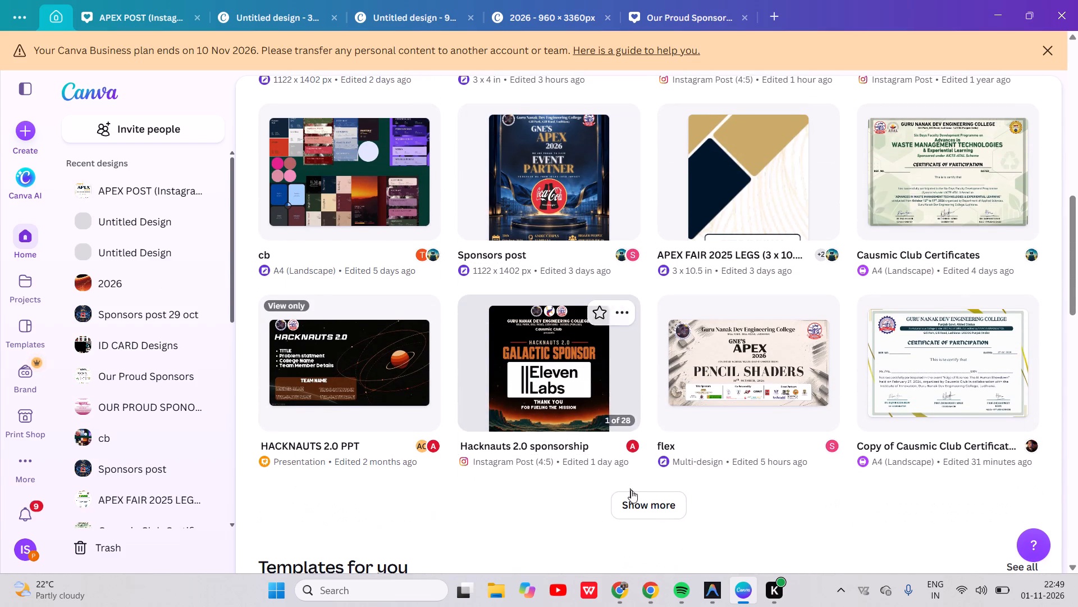
click(638, 521)
click(632, 515)
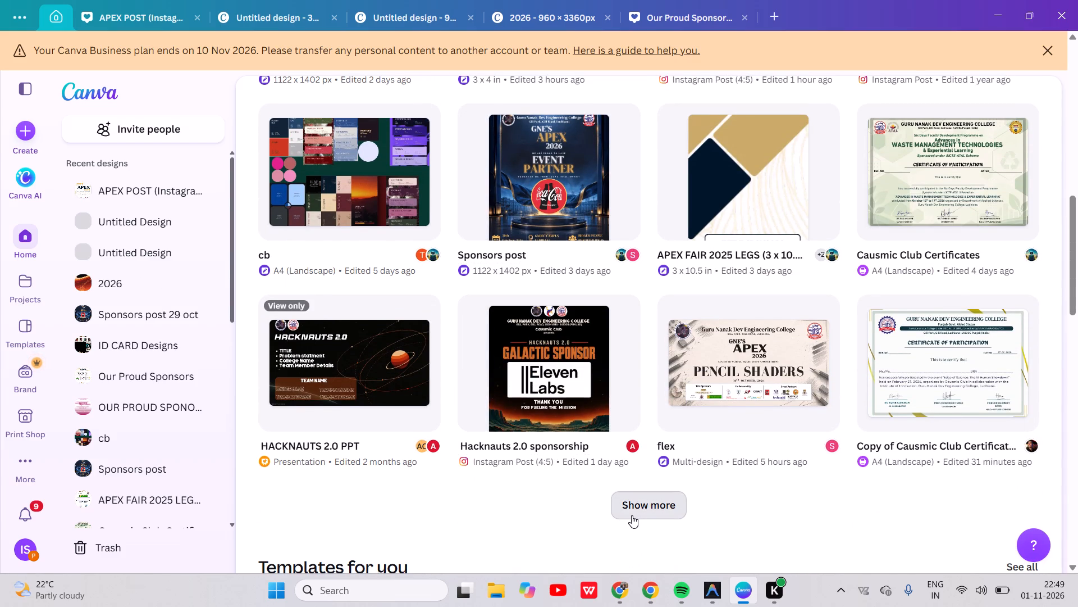
scroll(559, 415, down, 3)
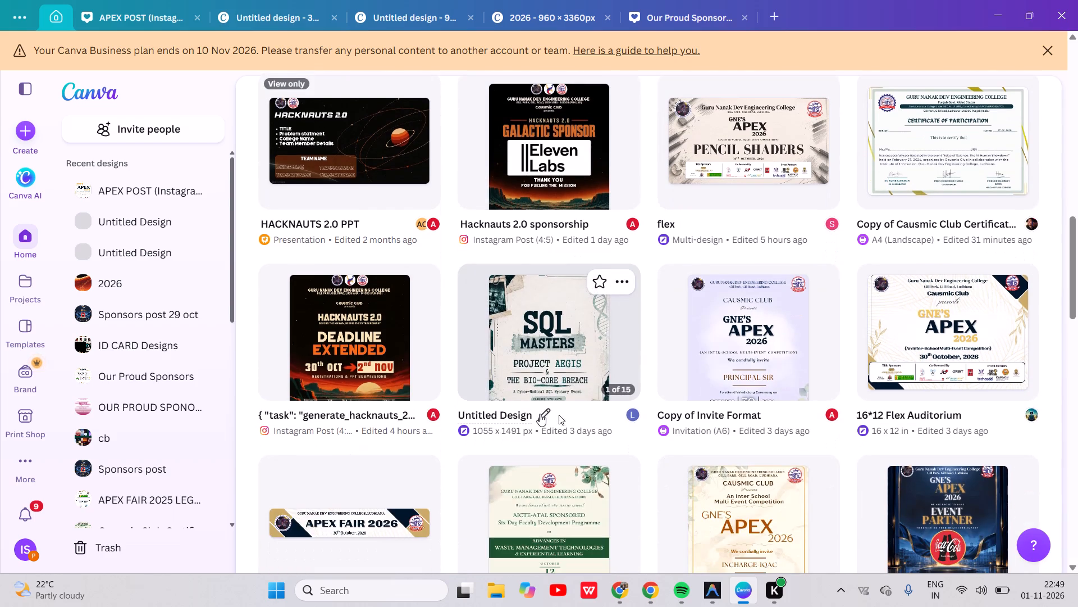
scroll(532, 389, down, 3)
click(622, 442)
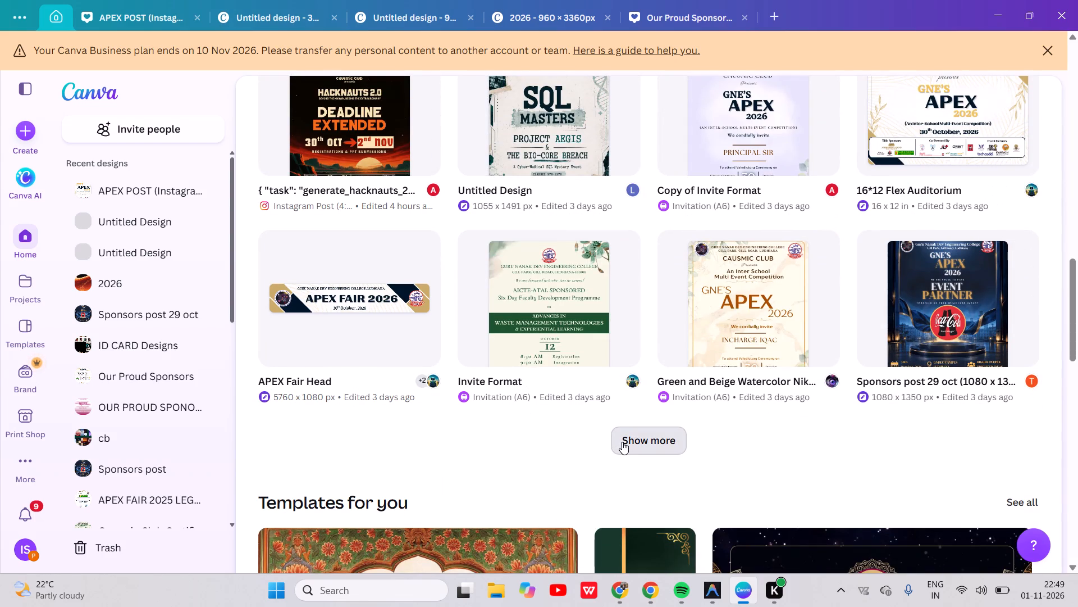
scroll(529, 459, down, 5)
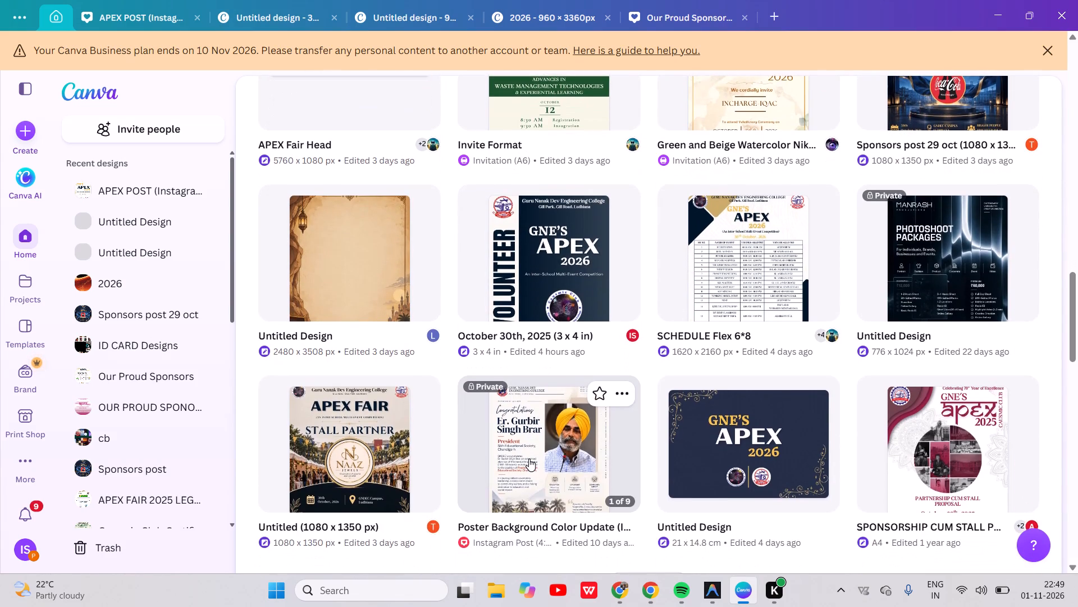
scroll(529, 459, down, 2)
drag(682, 498, 661, 509)
click(661, 509)
scroll(661, 513, down, 2)
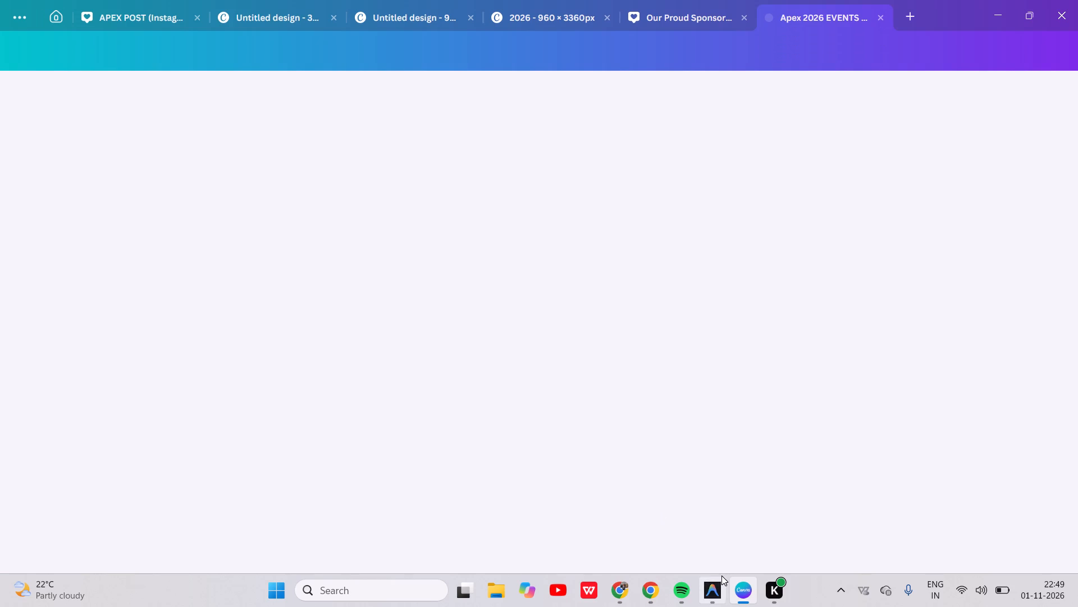
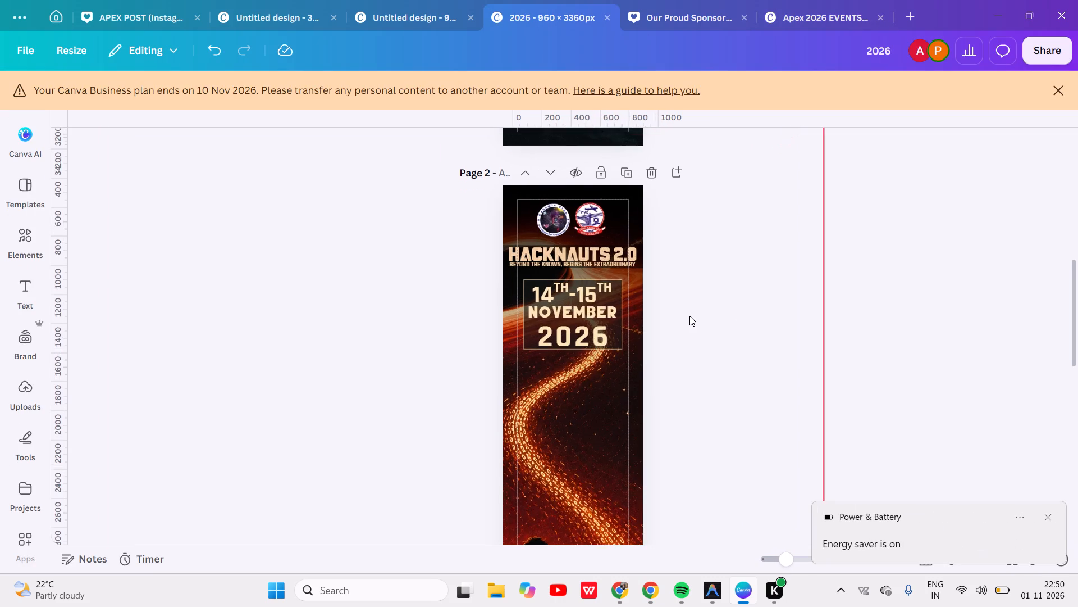
Reduce the font size of the 2026 text in the date box on page 2 to 154.
scroll(689, 316, up, 1)
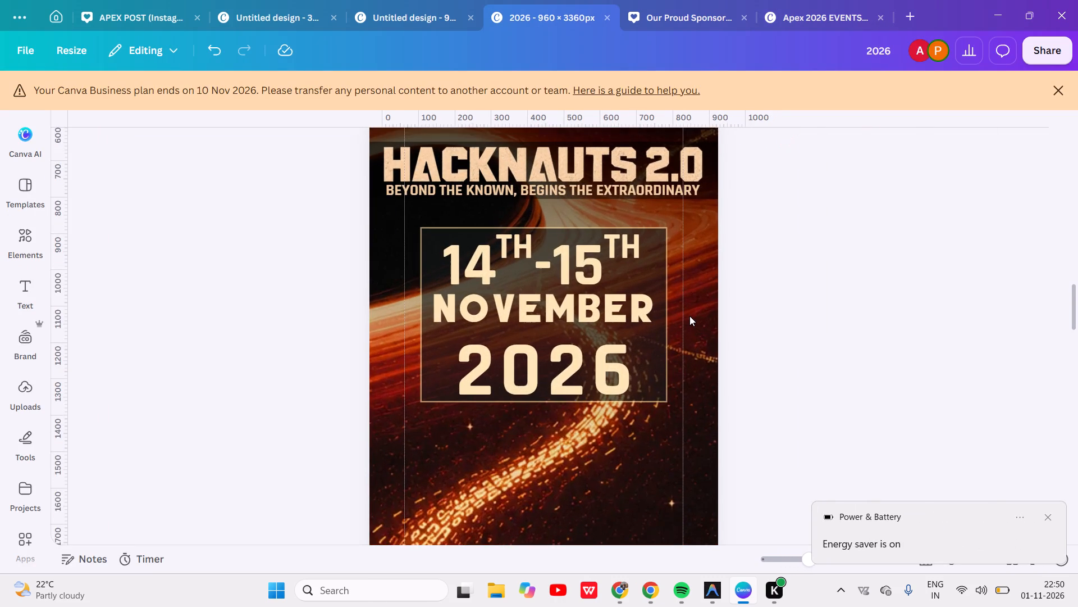
click(595, 310)
click(595, 310)
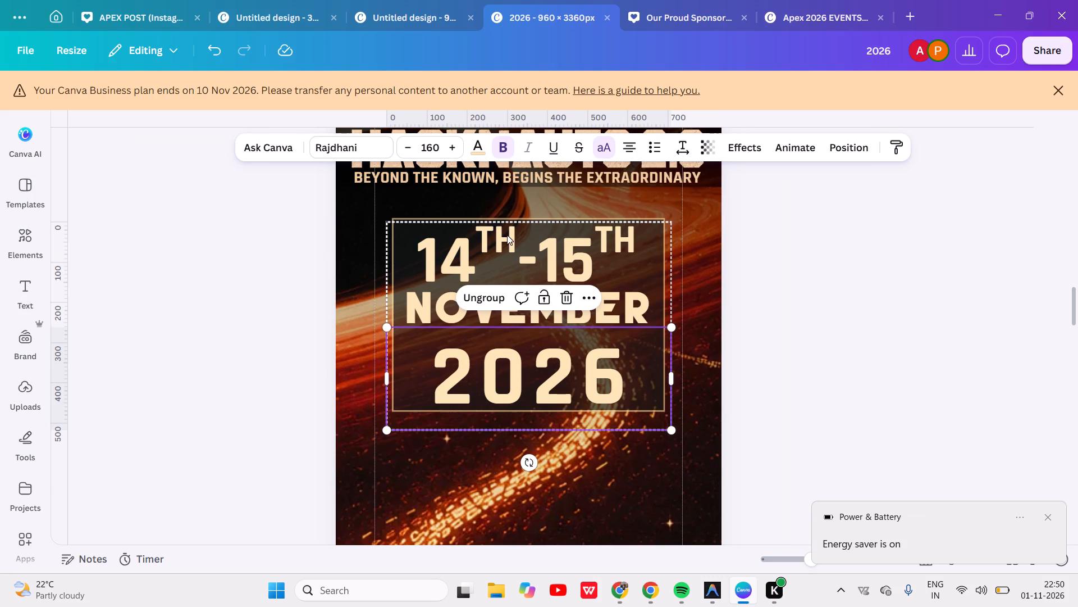
click(405, 140)
click(405, 140)
click(405, 140)
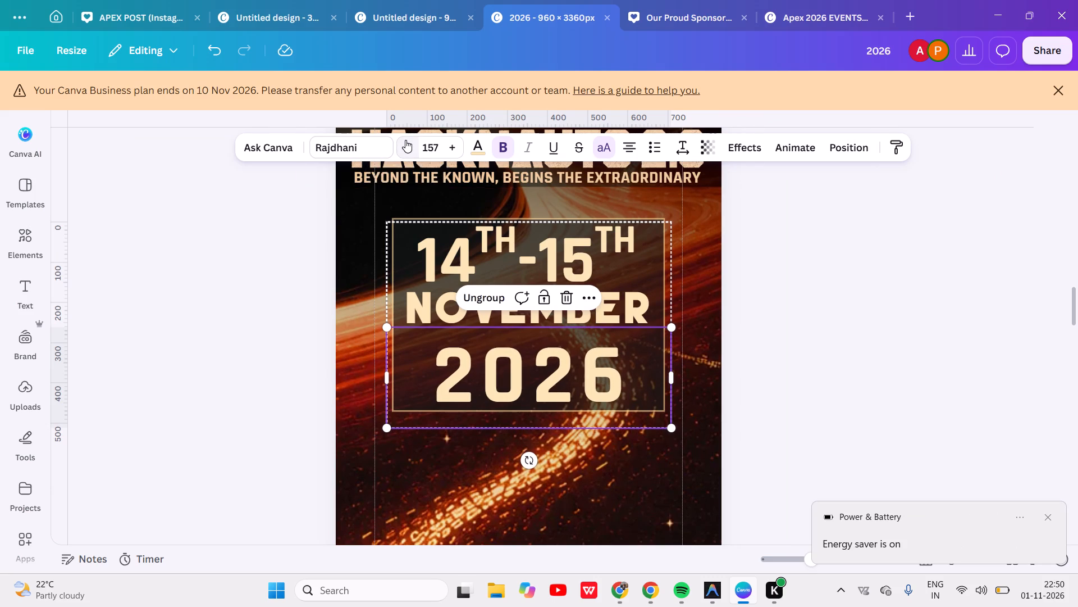
click(405, 140)
click(405, 140)
click(405, 140)
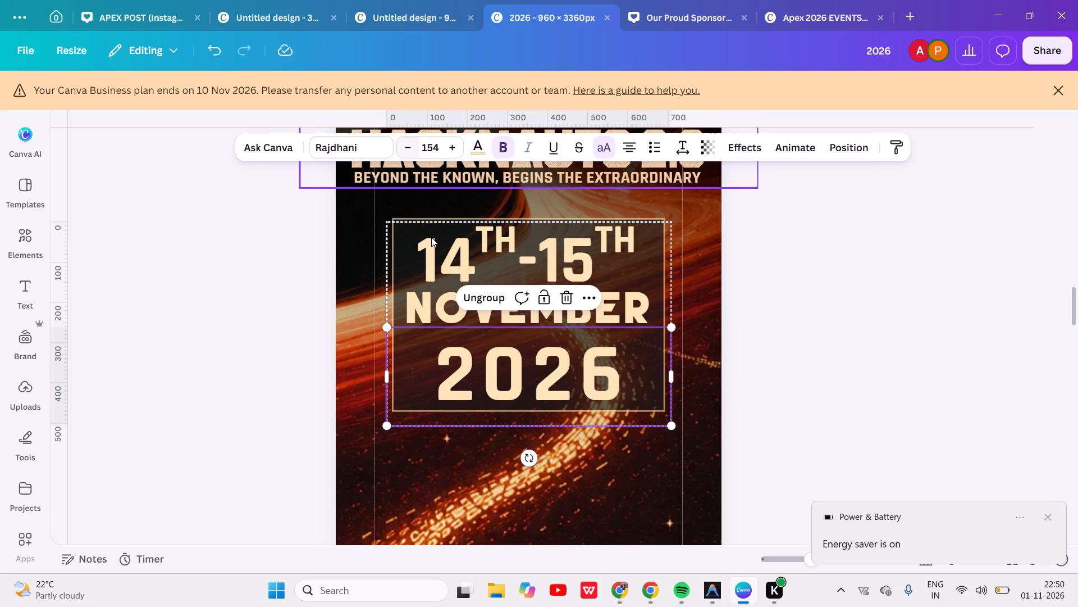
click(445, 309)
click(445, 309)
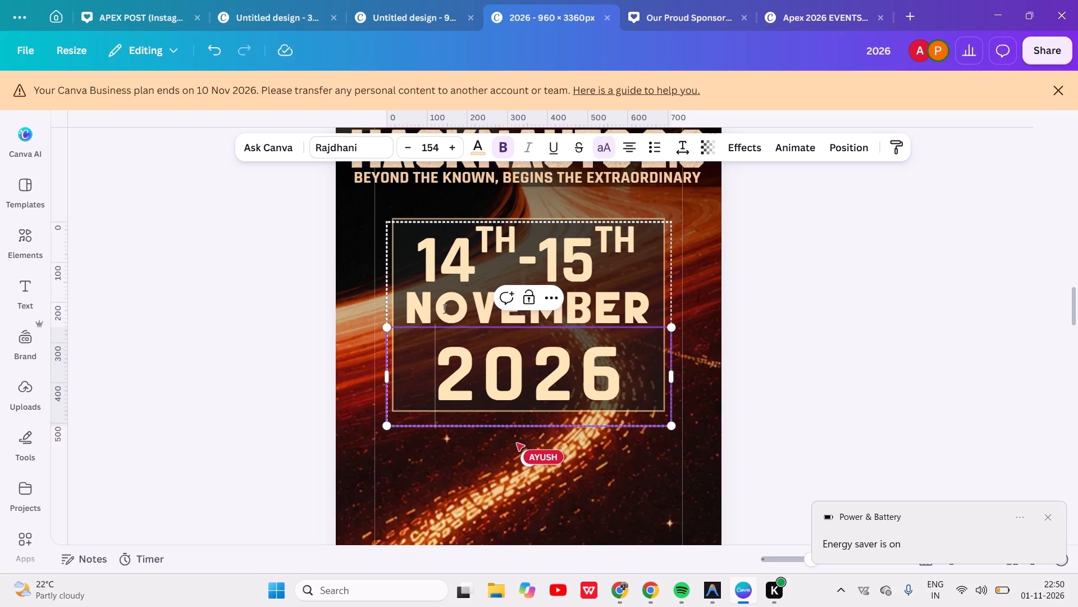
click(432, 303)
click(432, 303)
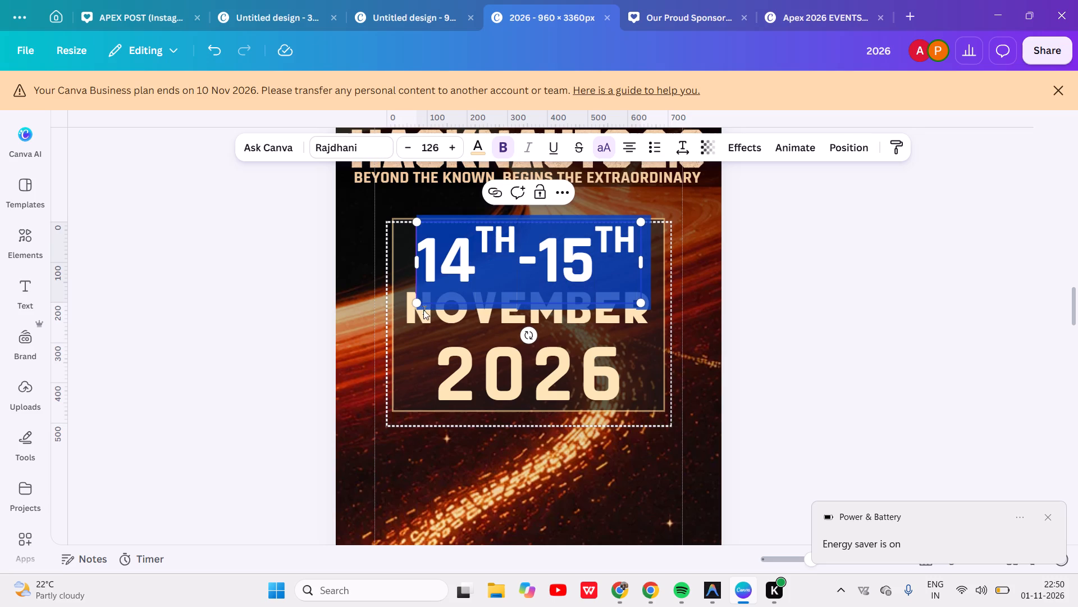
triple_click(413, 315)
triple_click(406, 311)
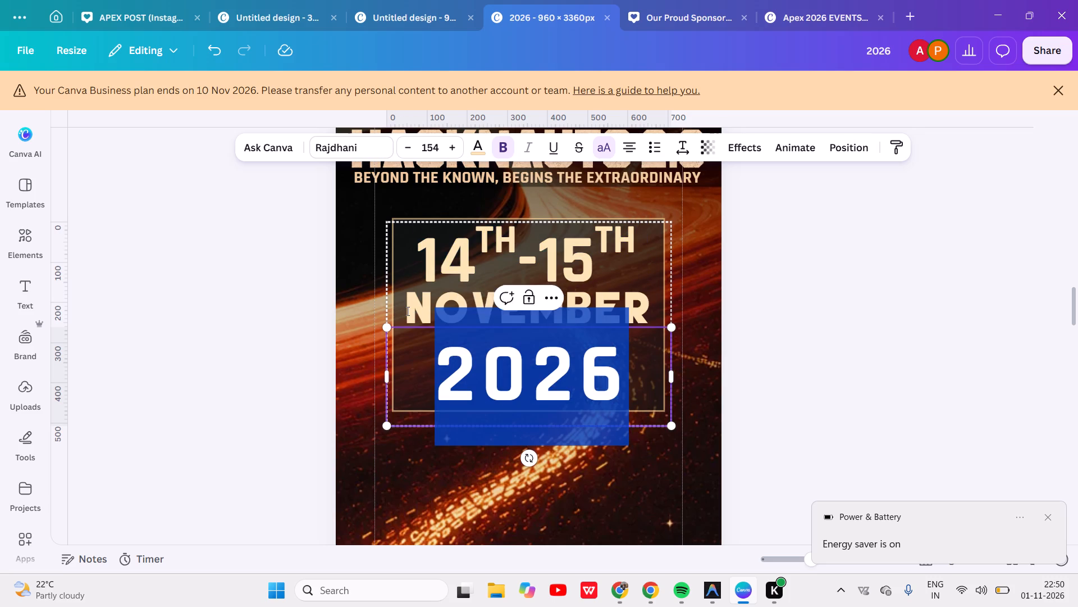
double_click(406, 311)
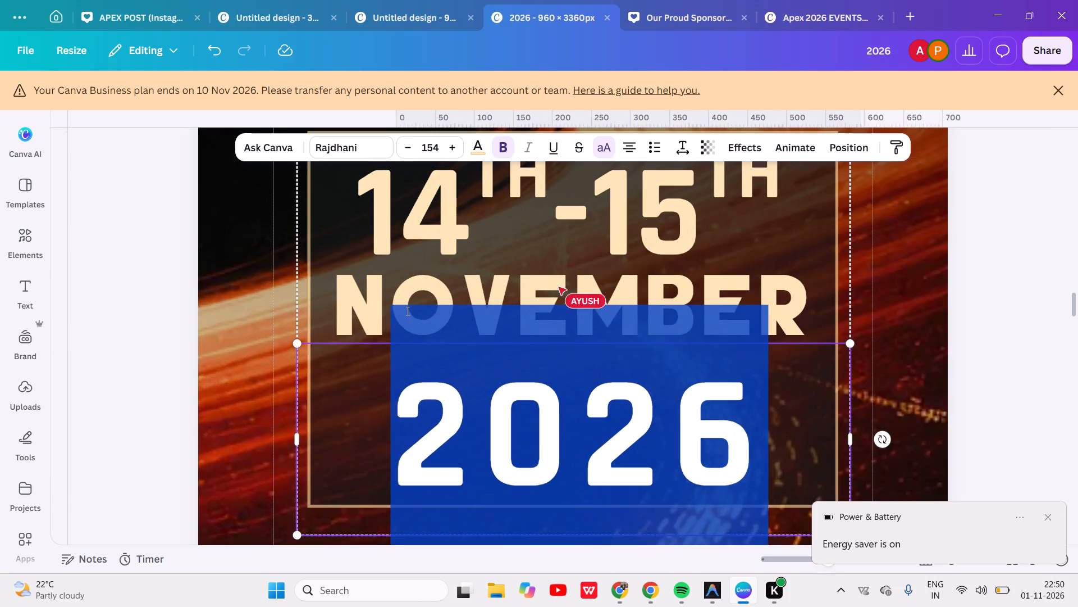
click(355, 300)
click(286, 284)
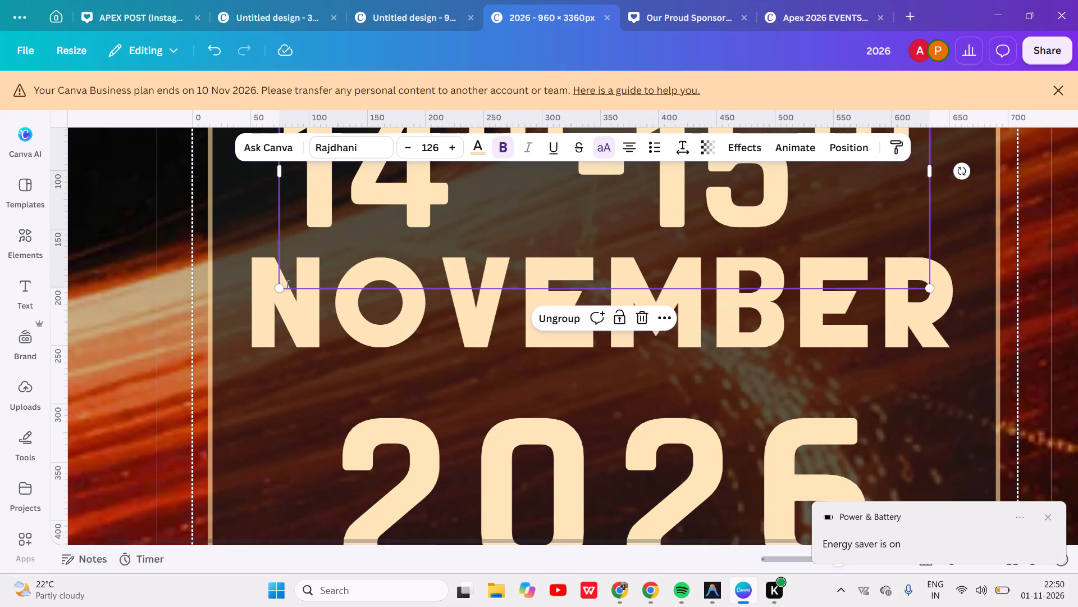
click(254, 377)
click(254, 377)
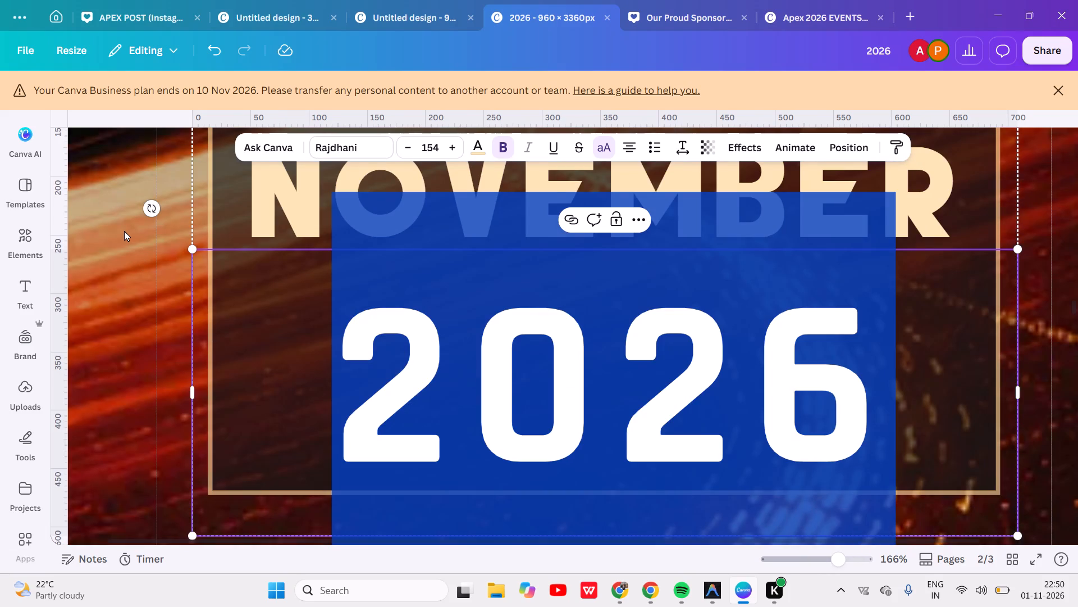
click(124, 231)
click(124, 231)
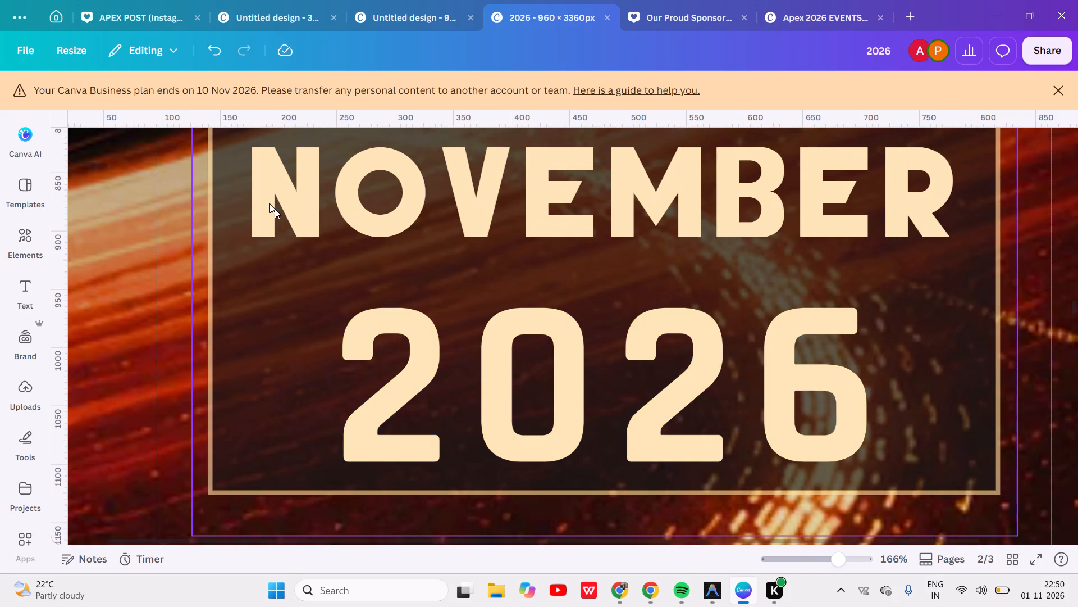
Select the NOVEMBER text through the page's layer list and set its font size to 59.5.
right_click(275, 209)
click(564, 289)
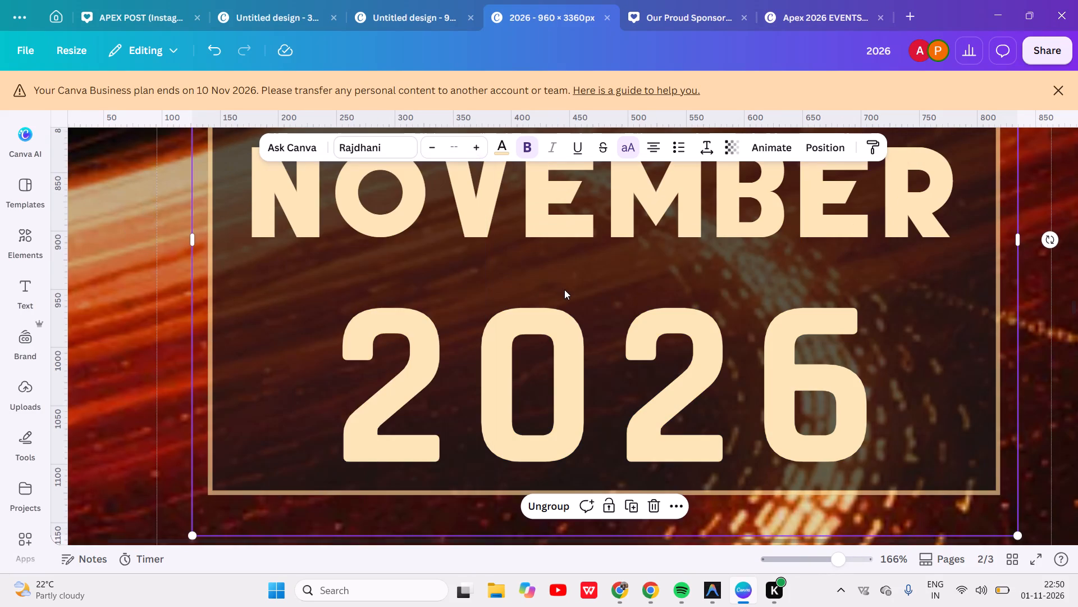
right_click(564, 289)
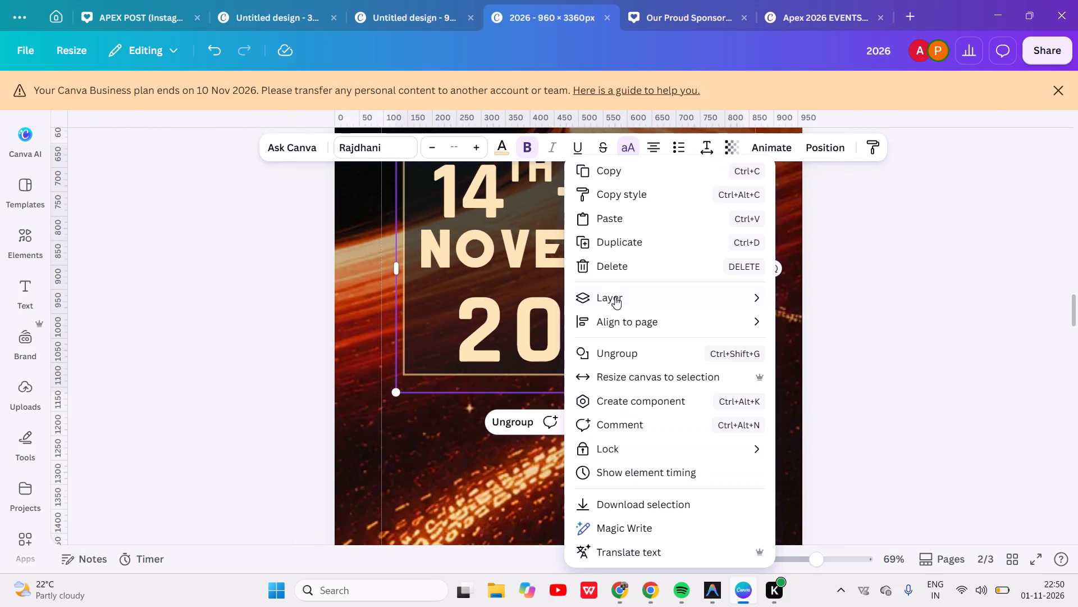
click(622, 303)
click(861, 400)
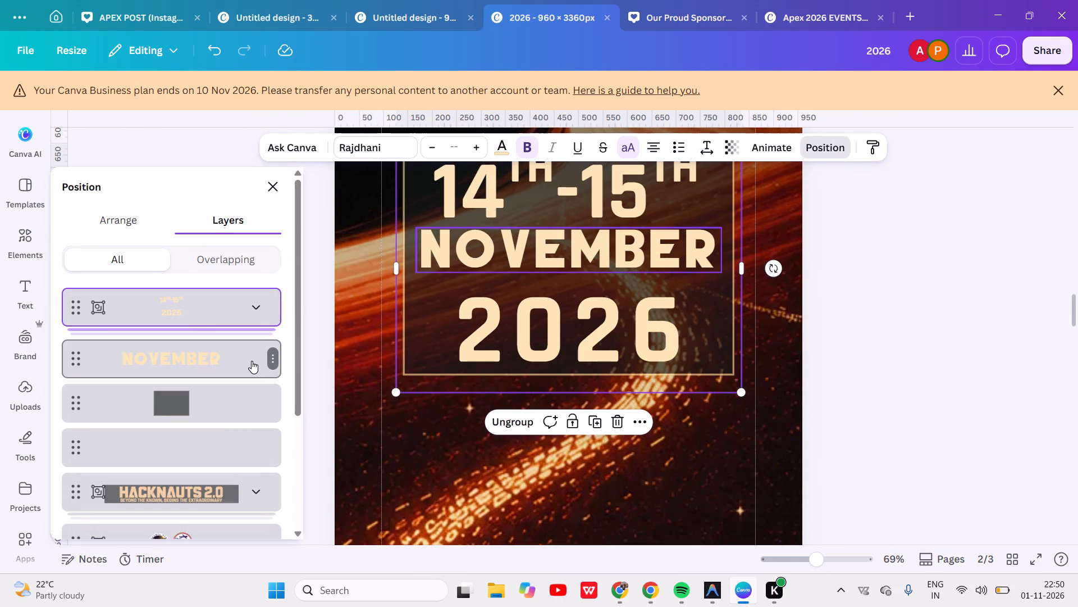
click(252, 361)
click(413, 144)
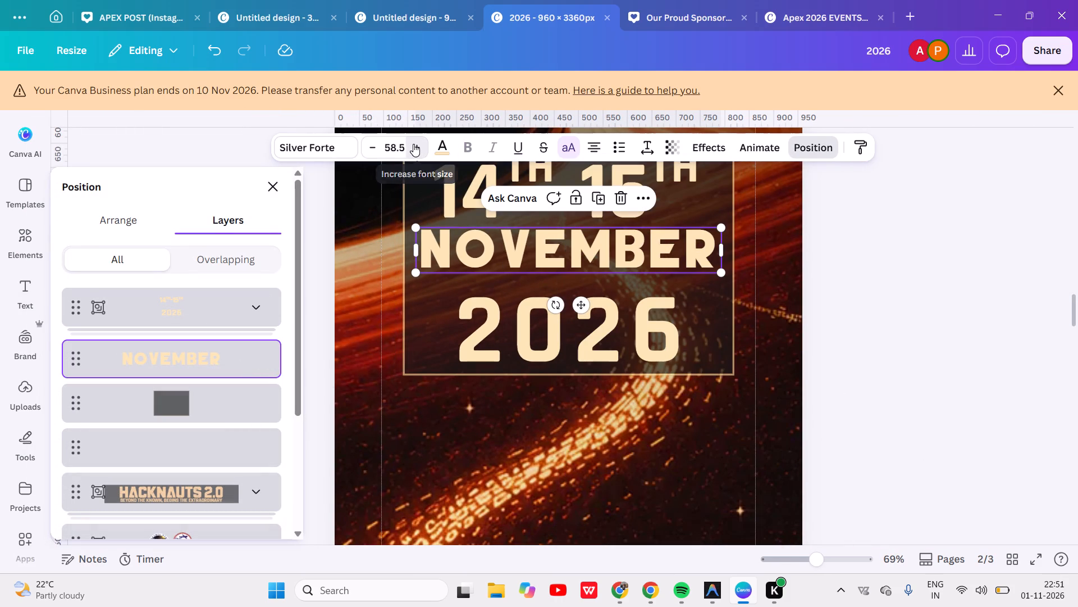
click(413, 144)
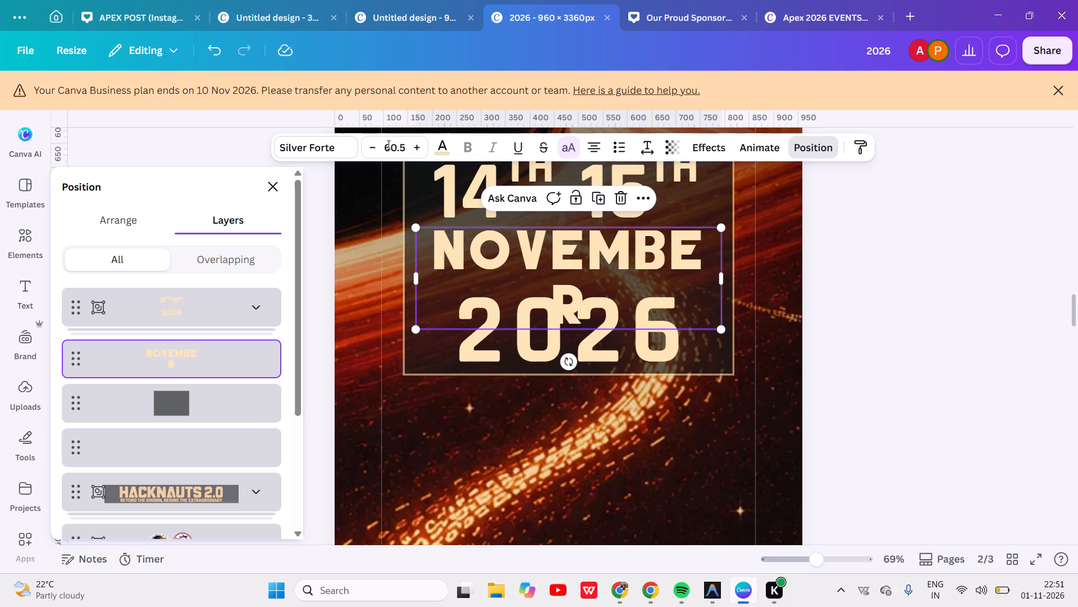
click(375, 145)
click(782, 236)
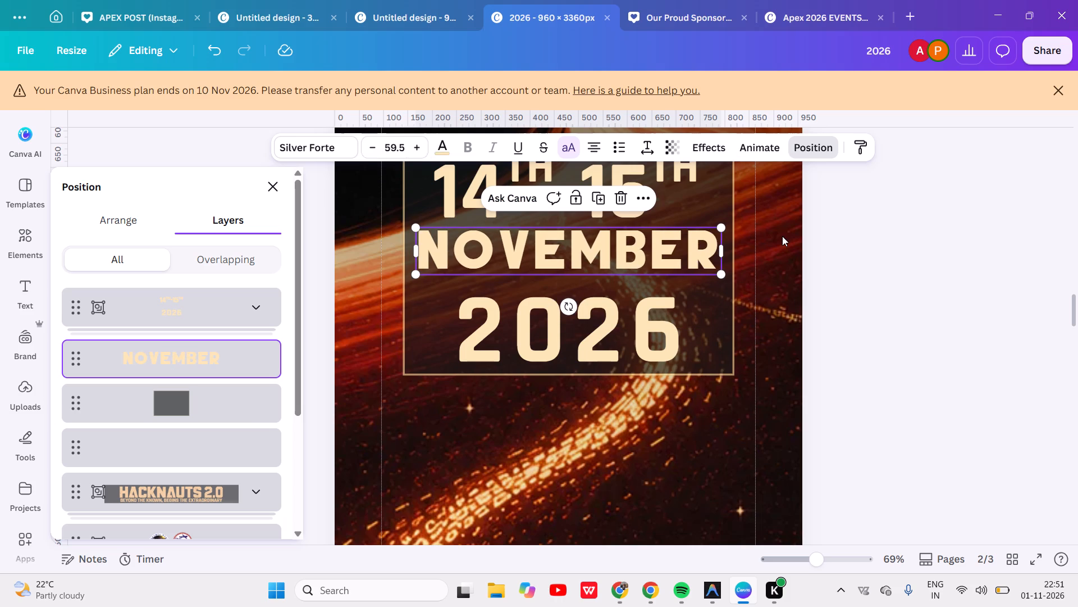
Ungroup the group that holds the 2026 and 14TH-15TH texts on page 2.
click(607, 201)
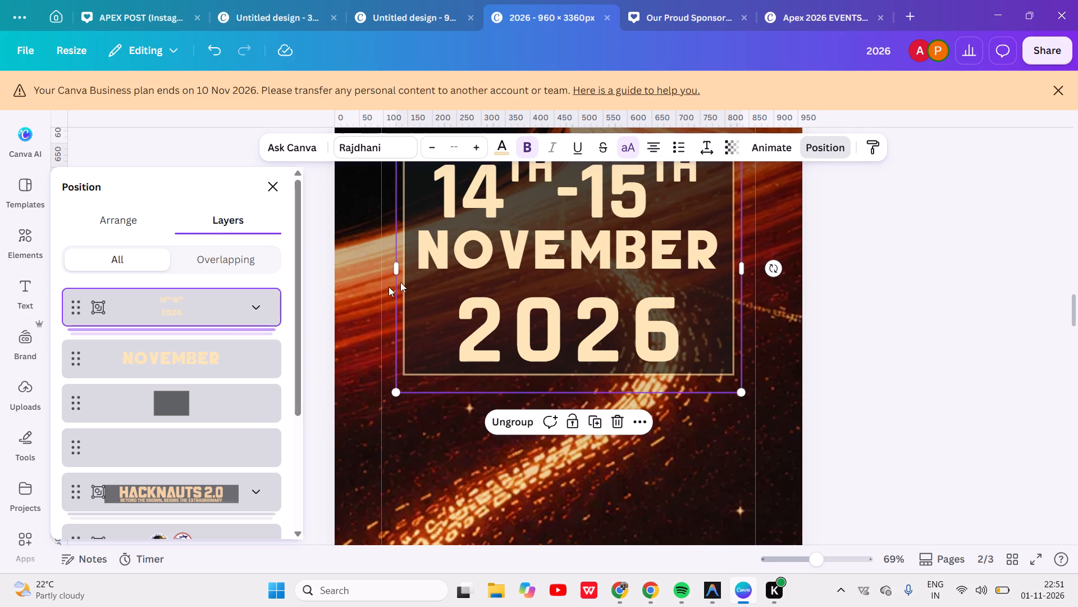
click(262, 315)
click(209, 346)
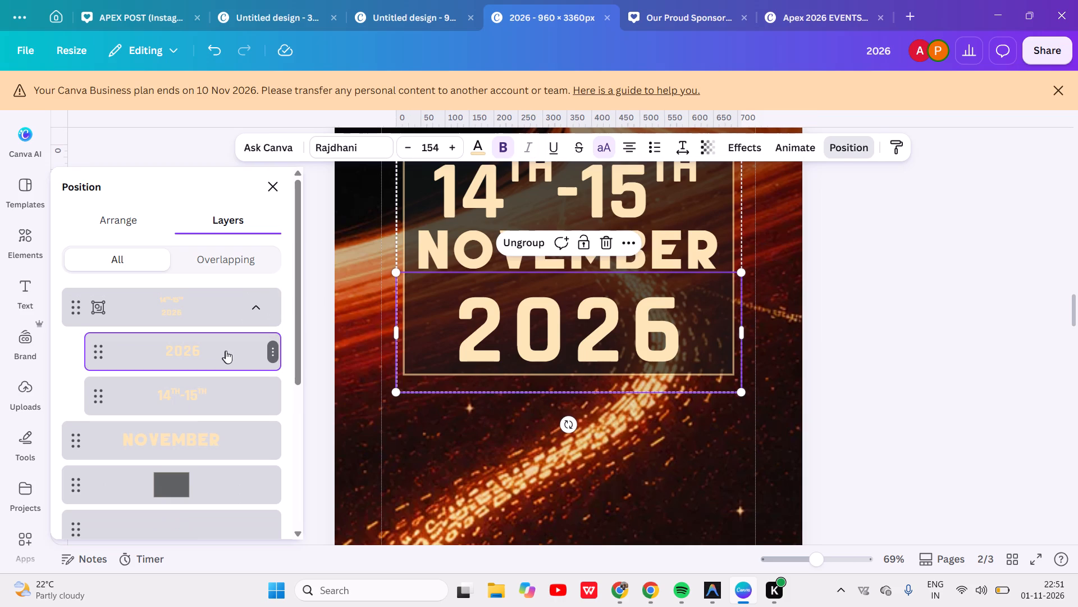
shift+click(227, 383)
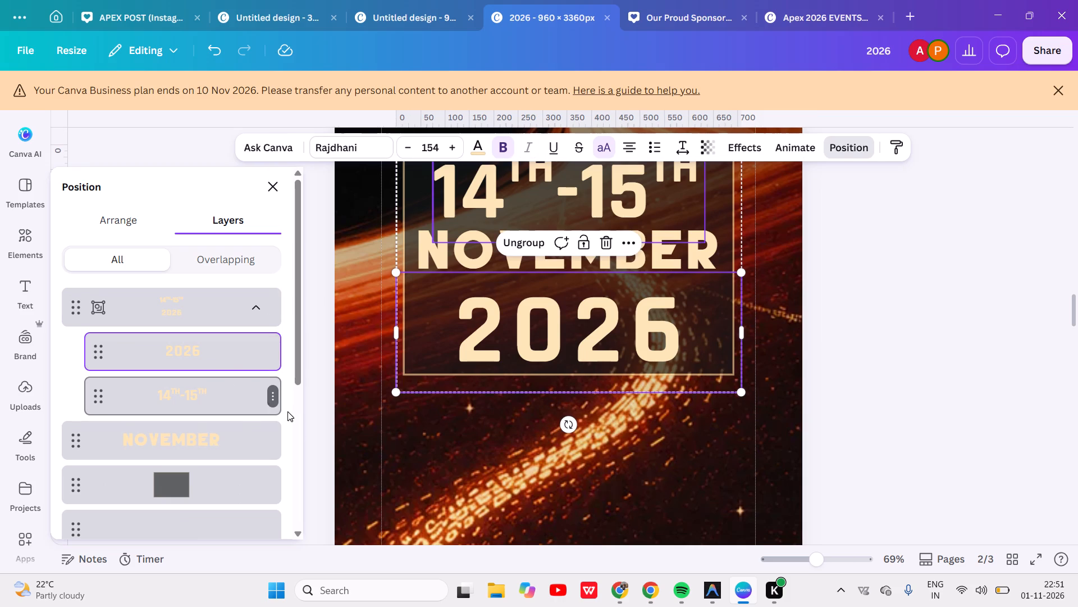
ctrl+click(240, 406)
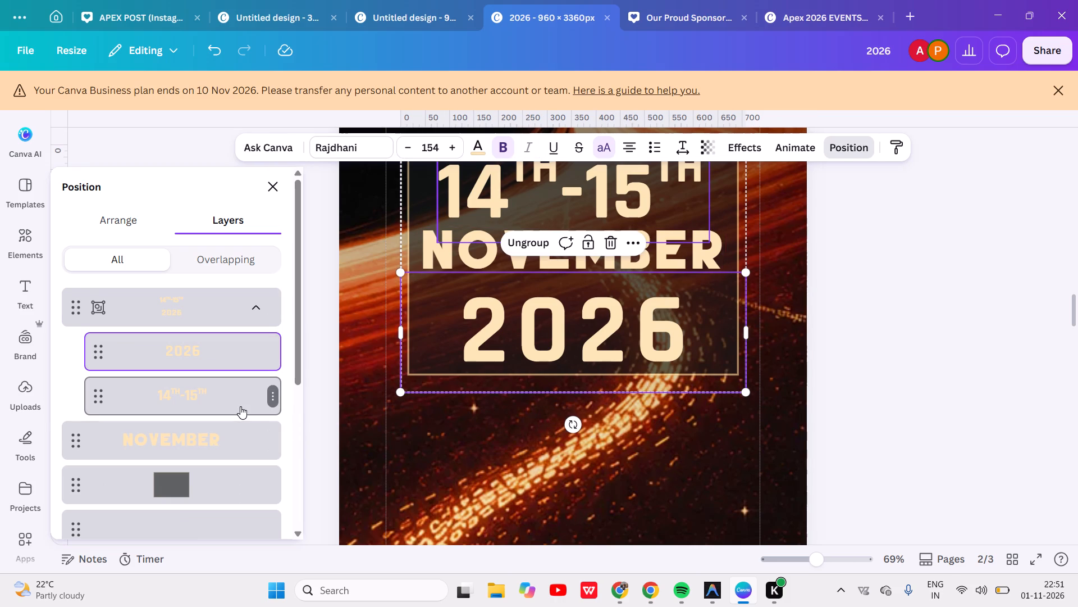
ctrl+click(275, 342)
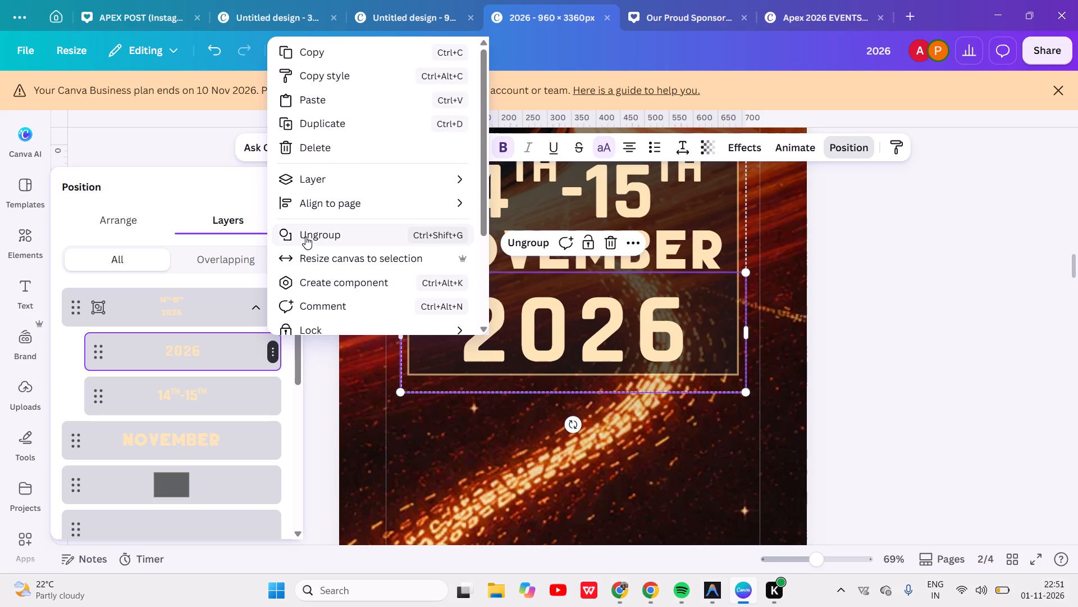
scroll(289, 424, down, 2)
click(349, 237)
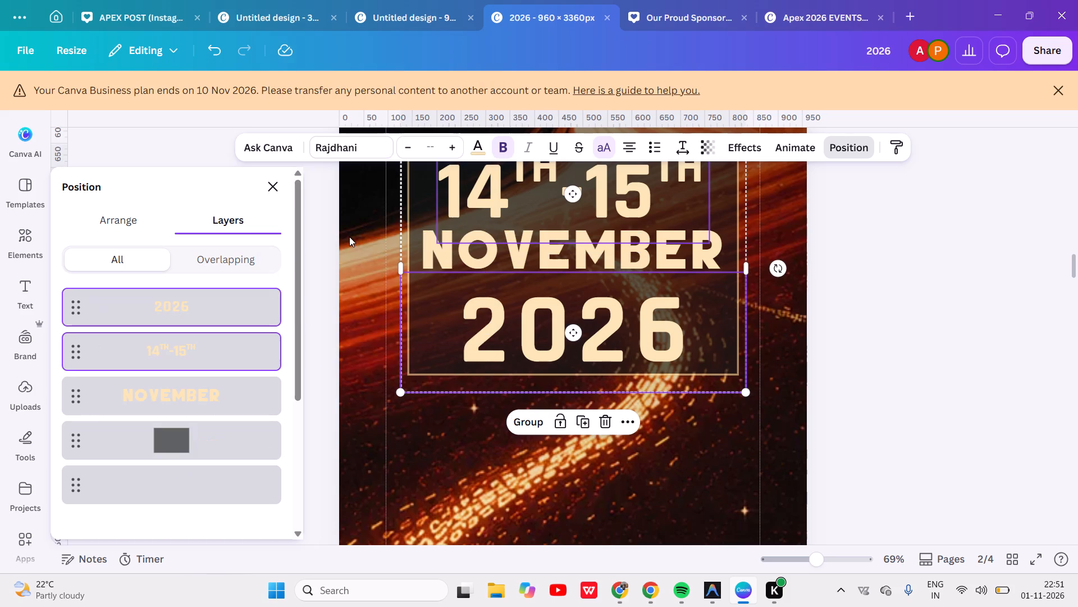
Select the 2026, 14TH-15TH and NOVEMBER layers together and open the text effects for them.
click(269, 452)
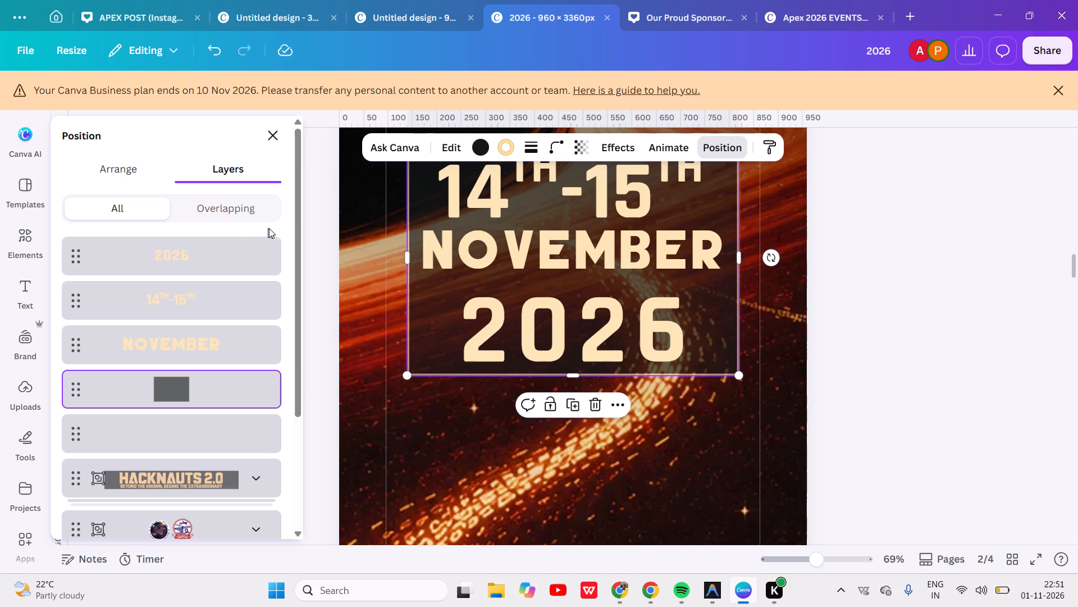
drag(273, 228, 288, 352)
drag(288, 352, 241, 260)
click(241, 260)
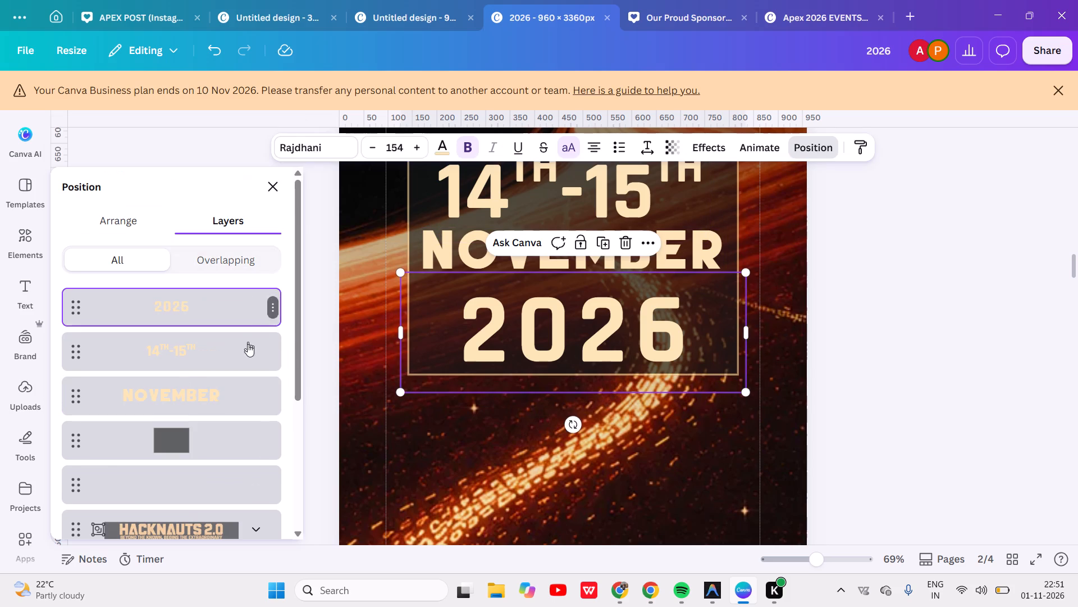
shift+click(248, 357)
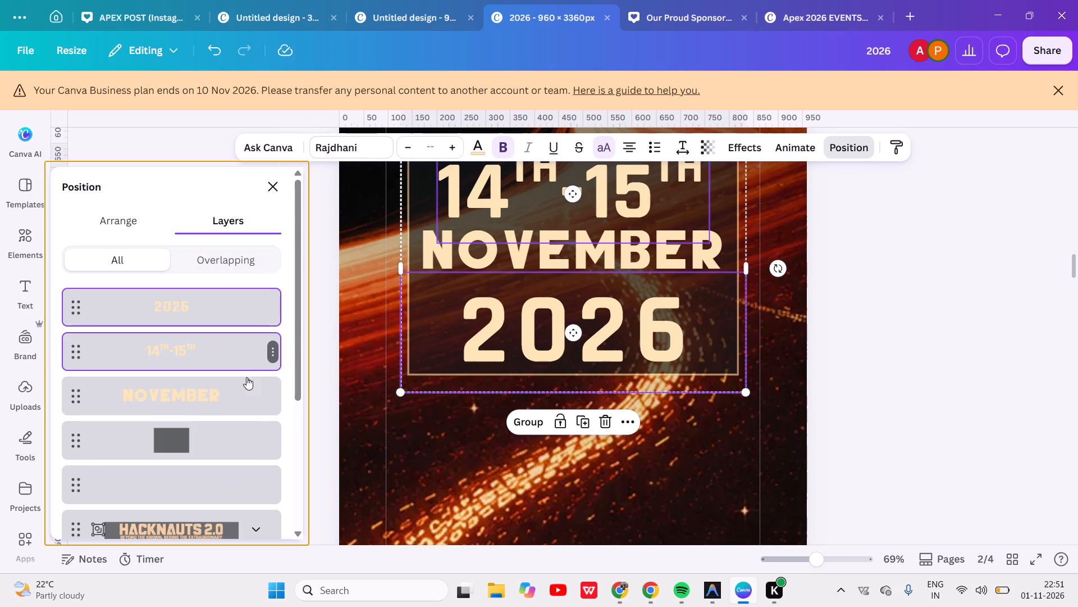
shift+click(246, 401)
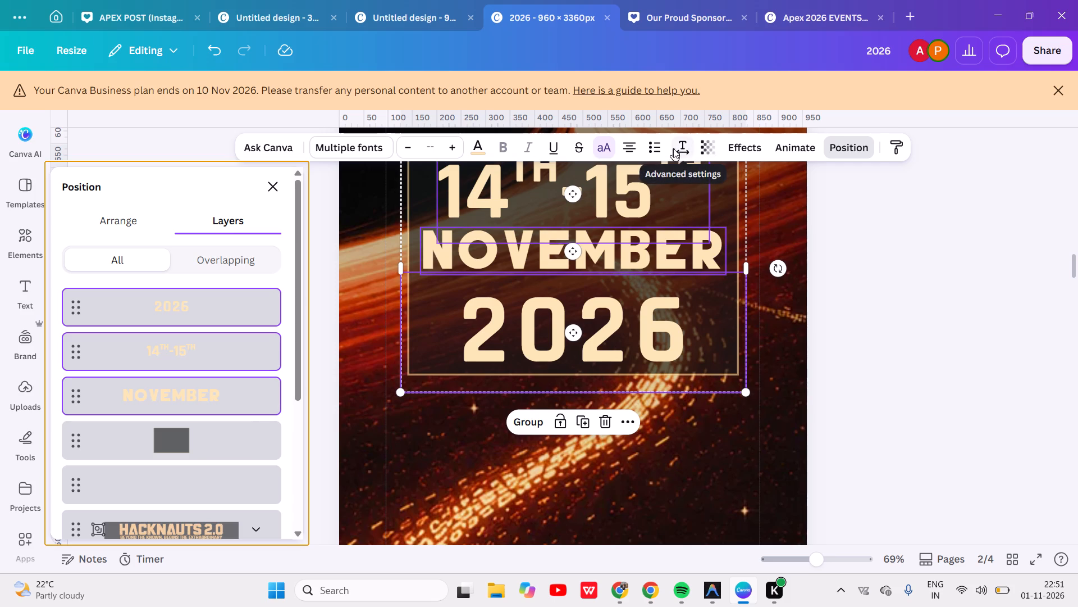
click(734, 142)
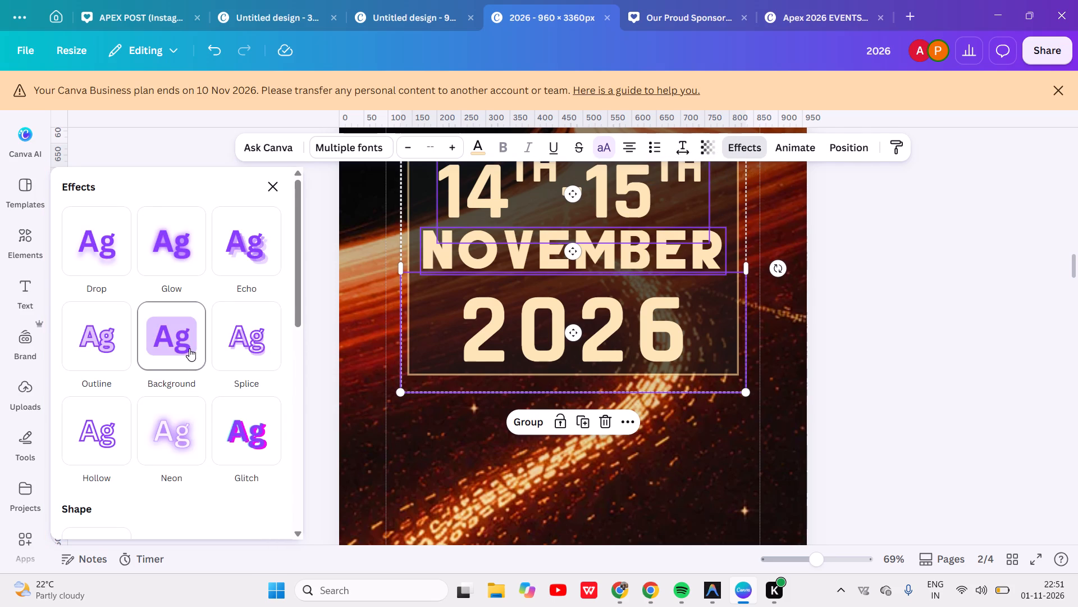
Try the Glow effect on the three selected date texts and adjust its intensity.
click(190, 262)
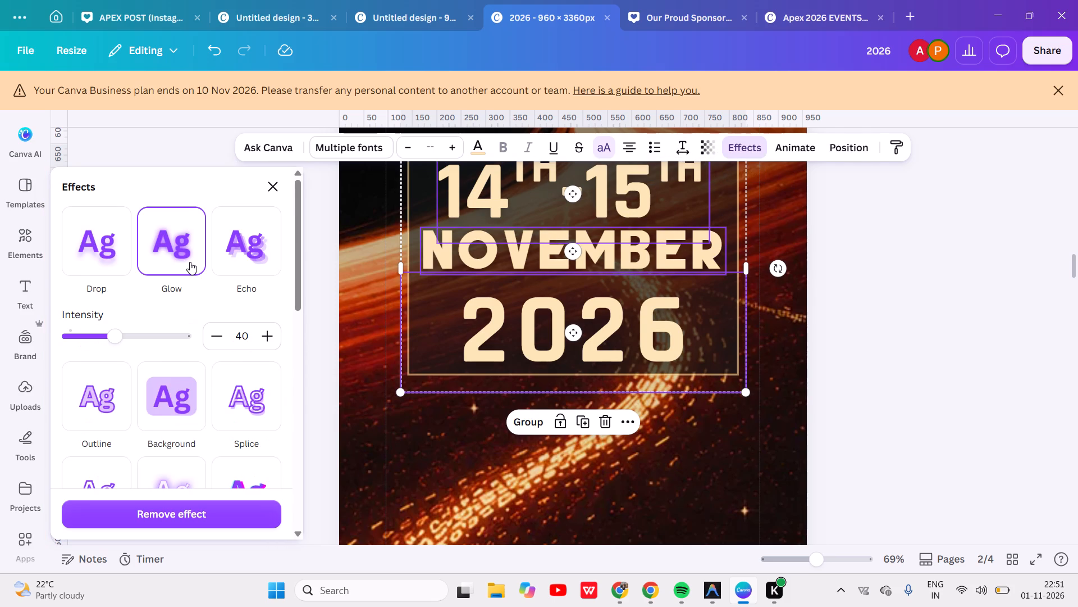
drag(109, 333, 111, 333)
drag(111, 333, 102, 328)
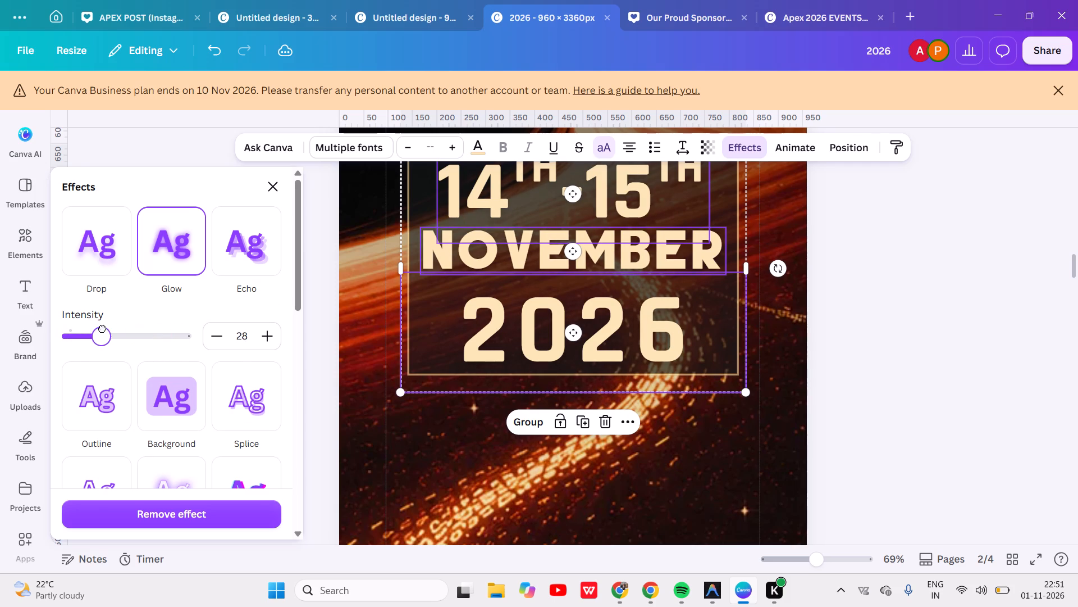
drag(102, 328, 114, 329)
Apply the Drop shadow effect to the three selected date texts.
click(106, 275)
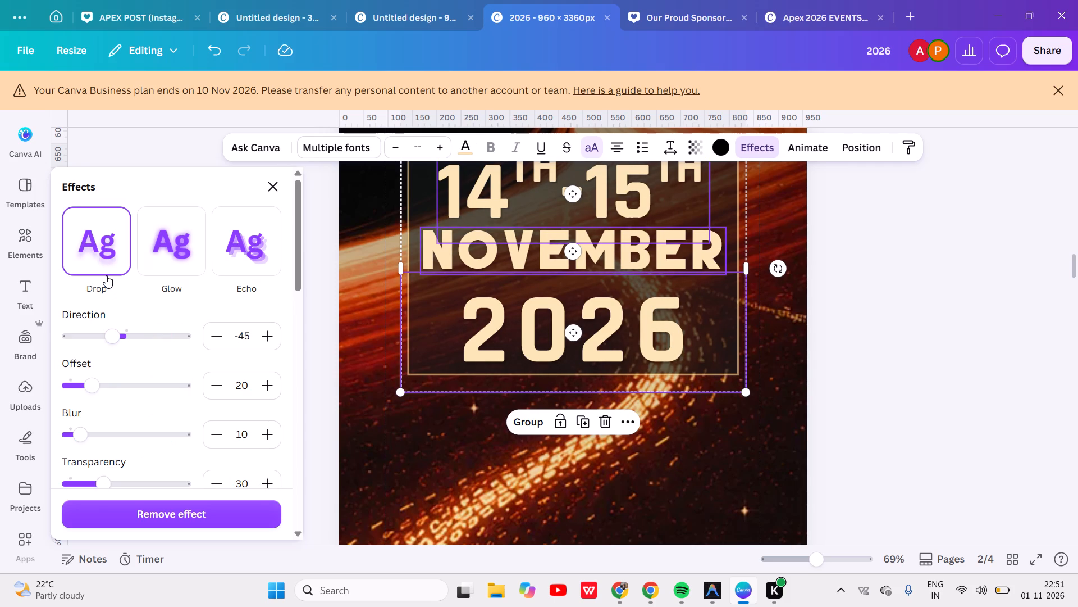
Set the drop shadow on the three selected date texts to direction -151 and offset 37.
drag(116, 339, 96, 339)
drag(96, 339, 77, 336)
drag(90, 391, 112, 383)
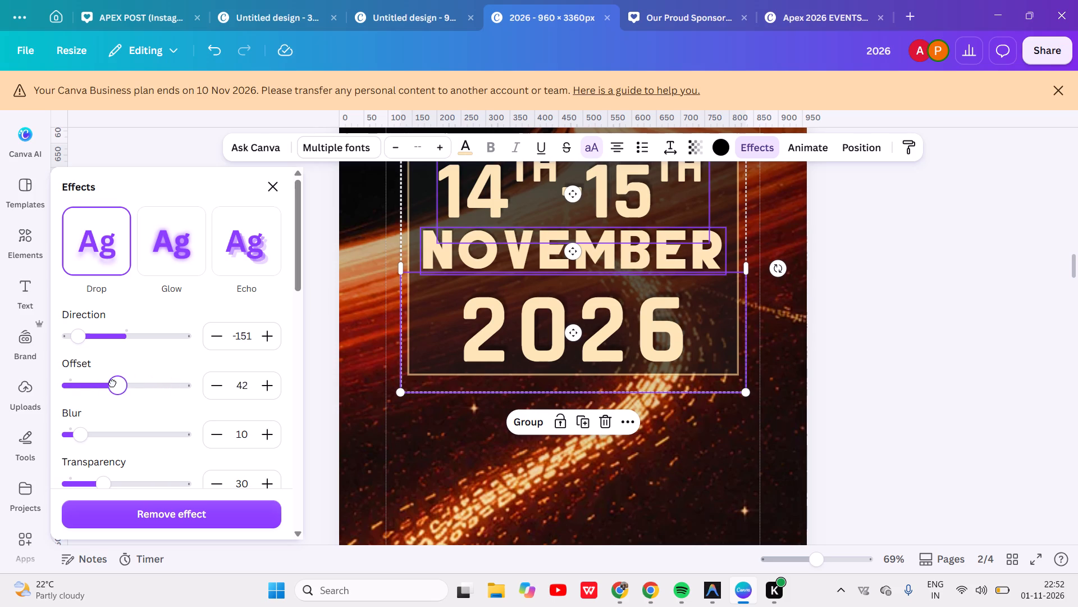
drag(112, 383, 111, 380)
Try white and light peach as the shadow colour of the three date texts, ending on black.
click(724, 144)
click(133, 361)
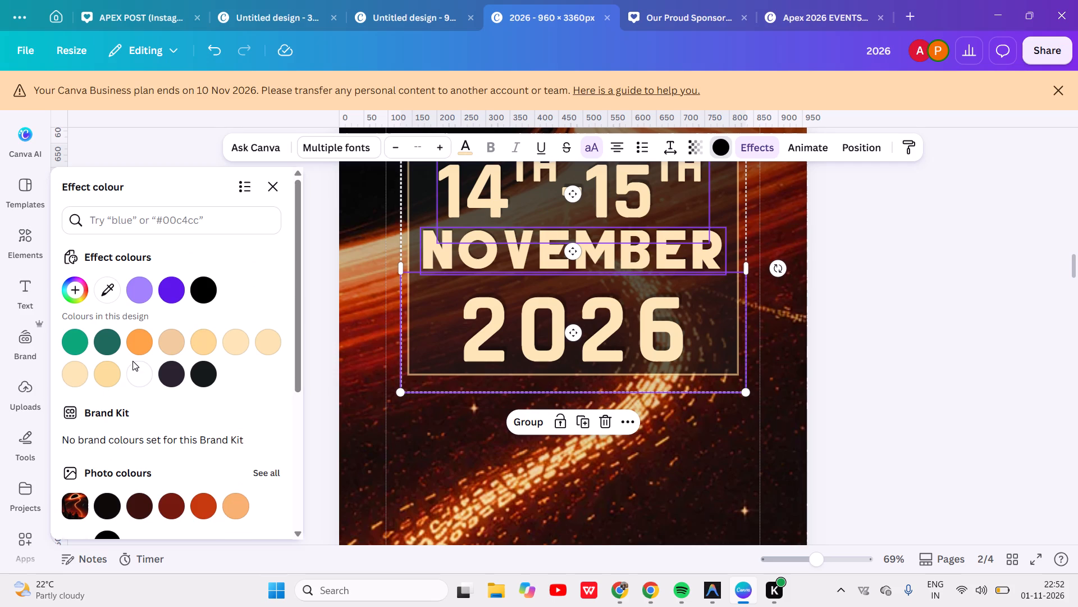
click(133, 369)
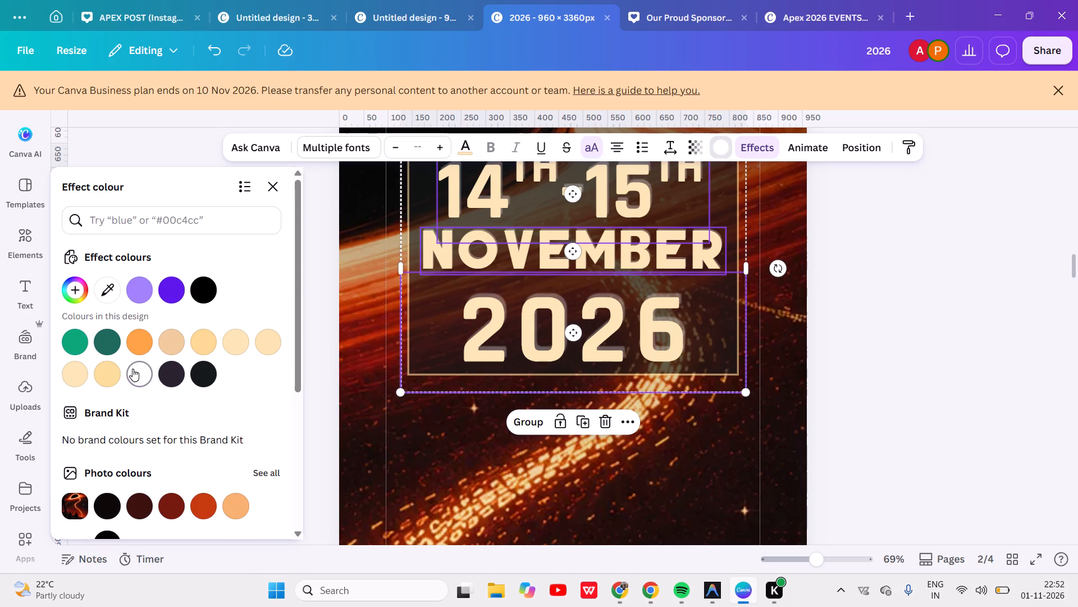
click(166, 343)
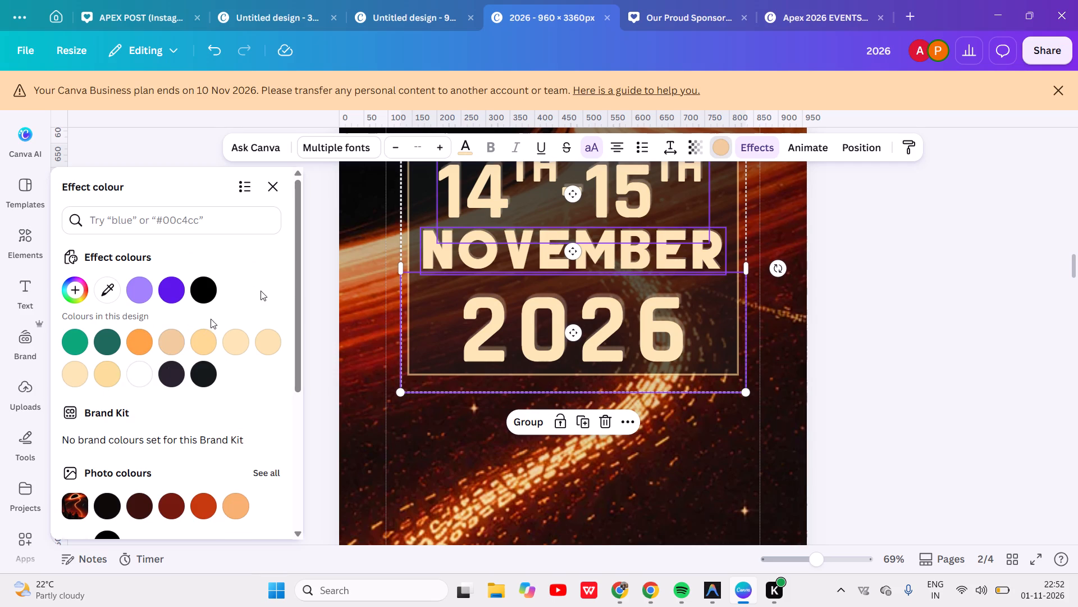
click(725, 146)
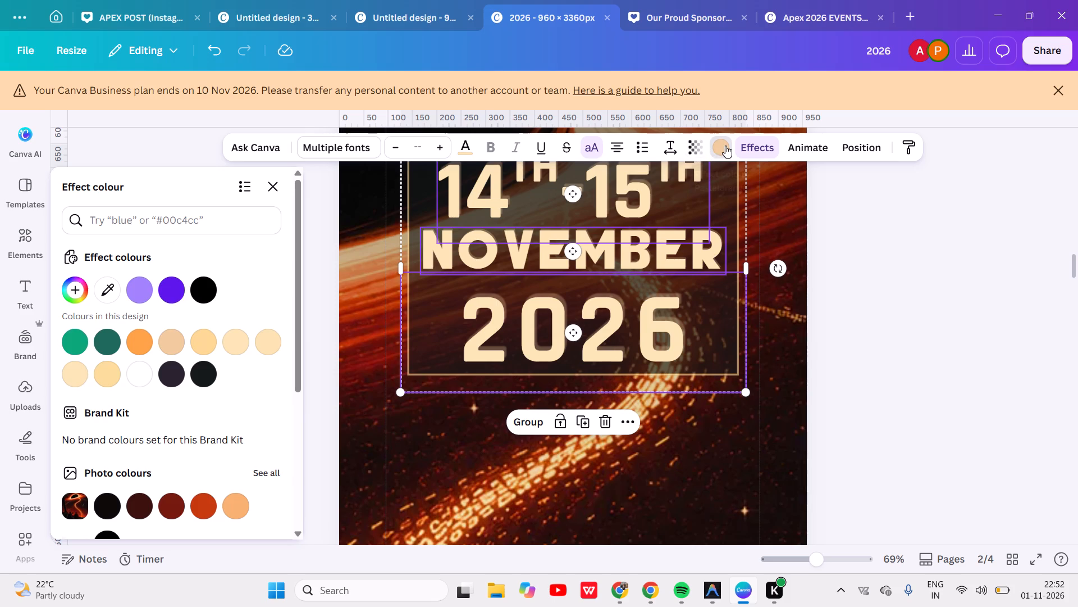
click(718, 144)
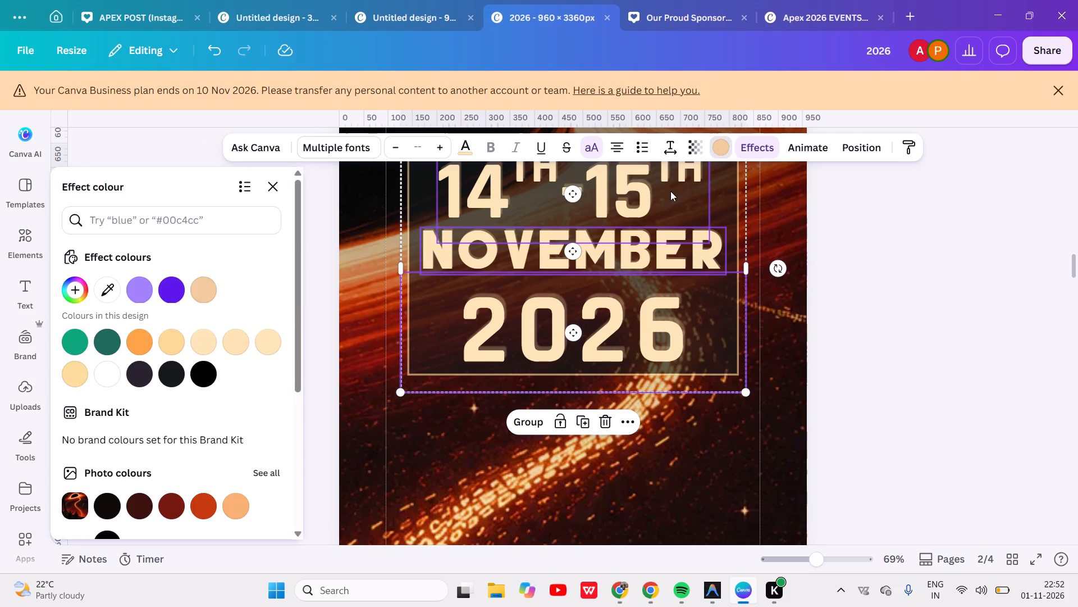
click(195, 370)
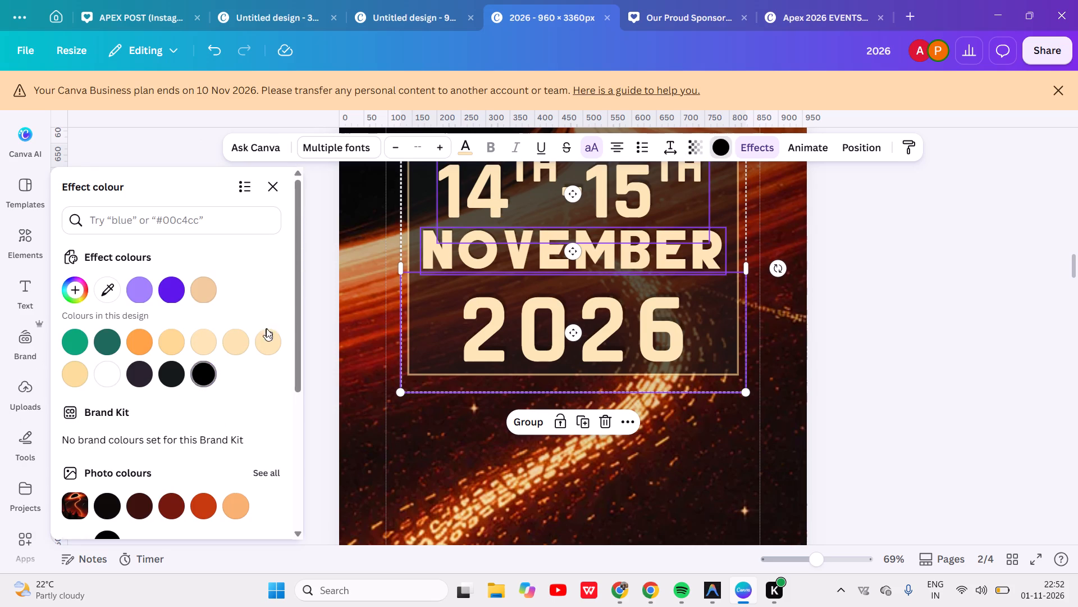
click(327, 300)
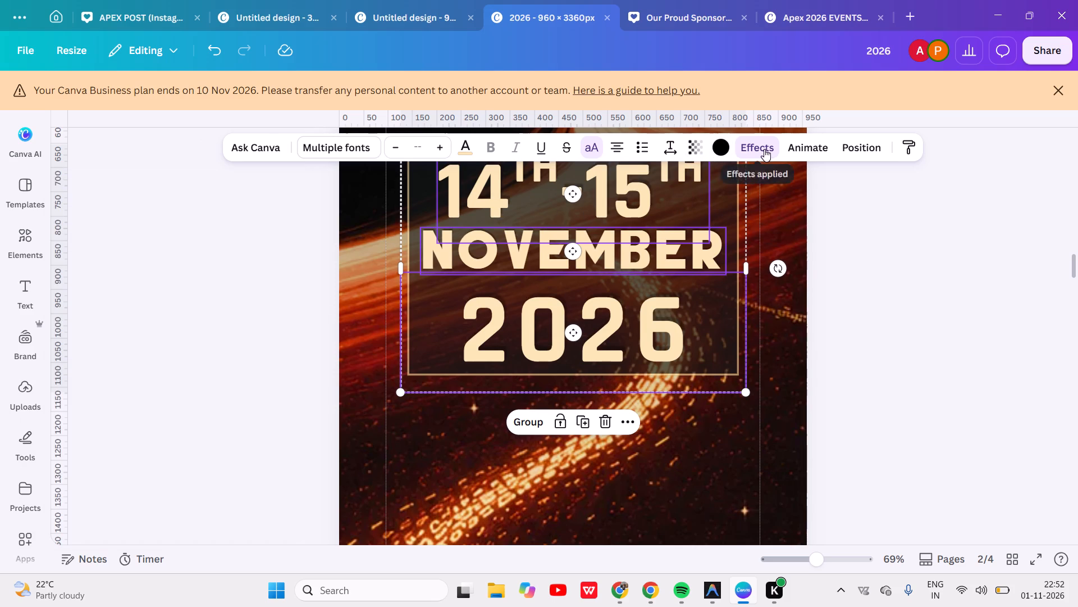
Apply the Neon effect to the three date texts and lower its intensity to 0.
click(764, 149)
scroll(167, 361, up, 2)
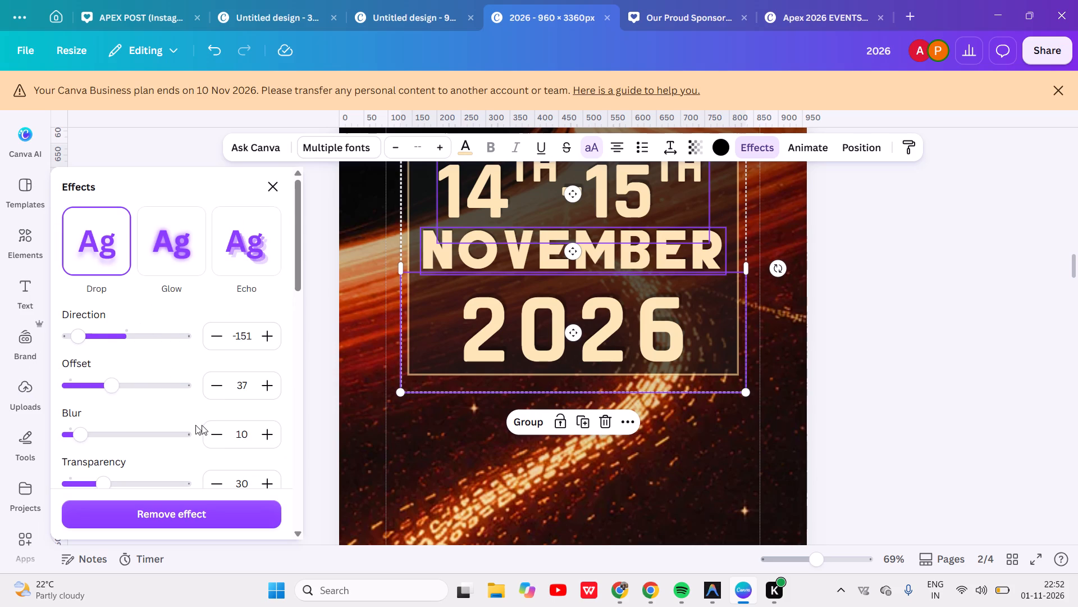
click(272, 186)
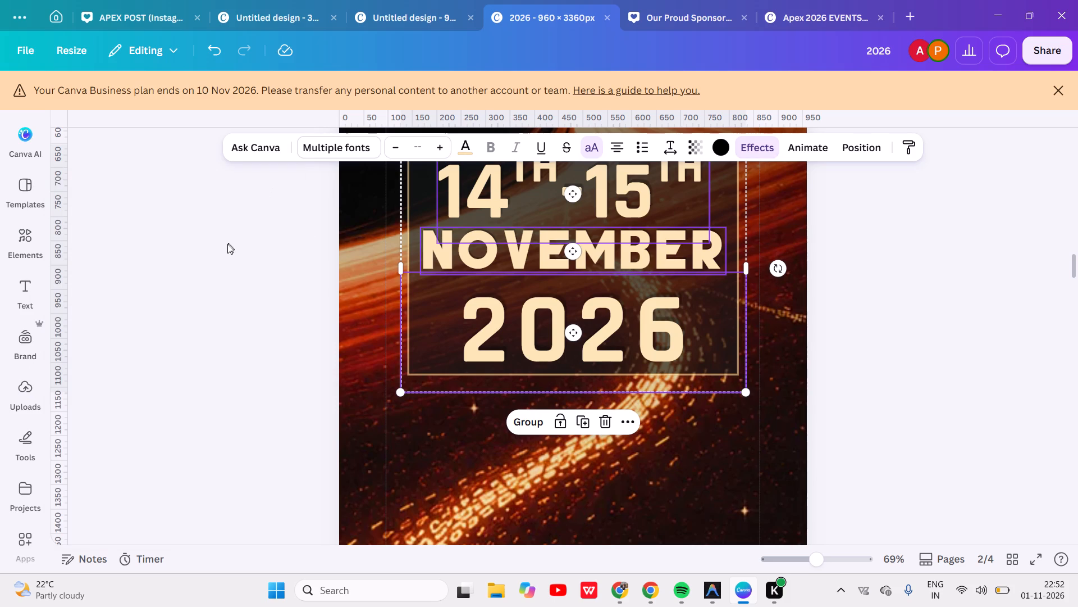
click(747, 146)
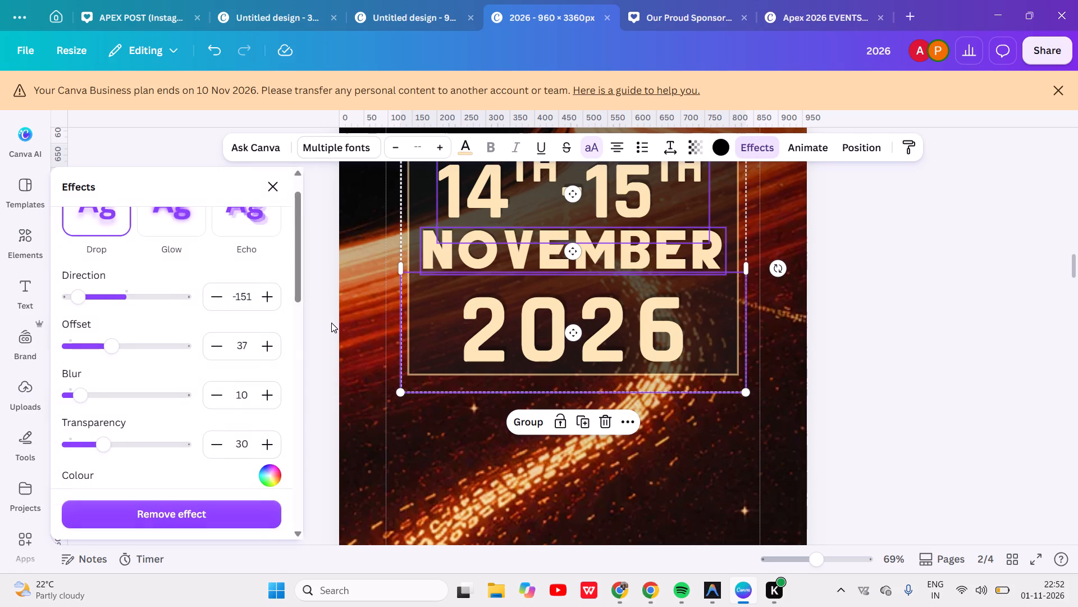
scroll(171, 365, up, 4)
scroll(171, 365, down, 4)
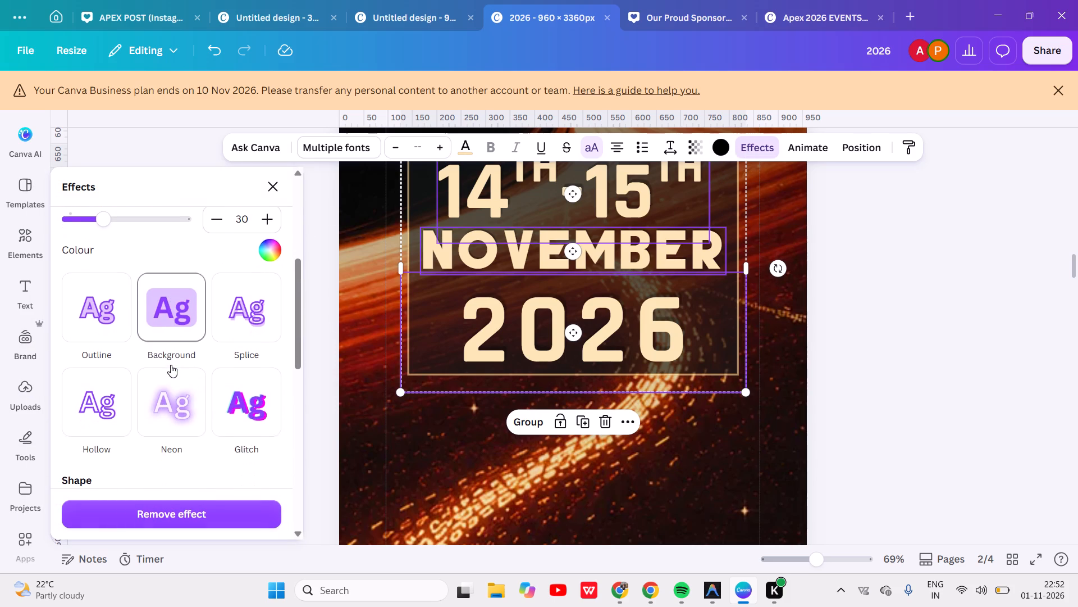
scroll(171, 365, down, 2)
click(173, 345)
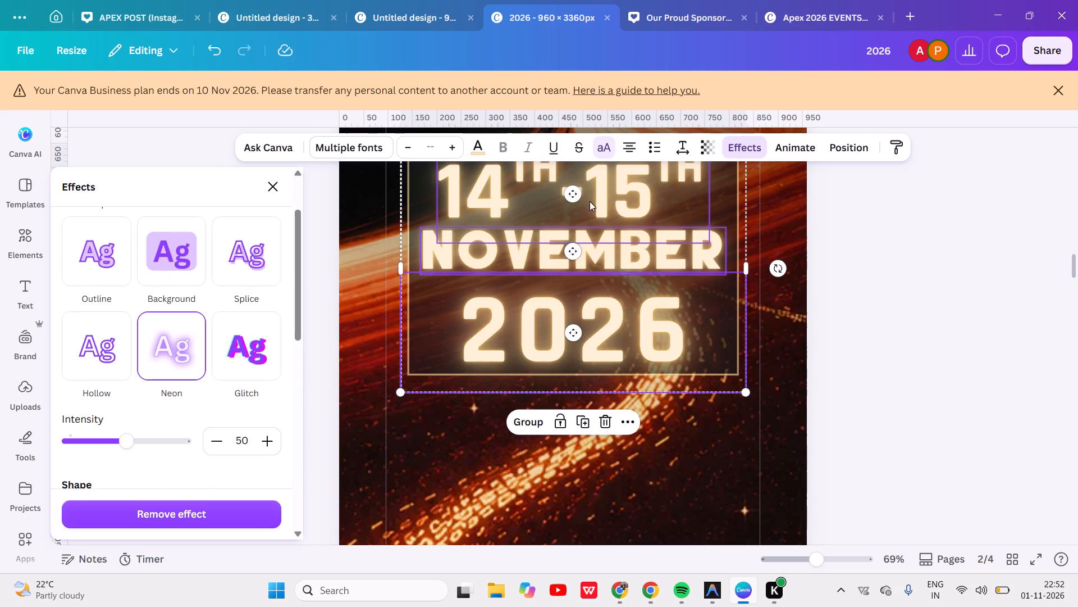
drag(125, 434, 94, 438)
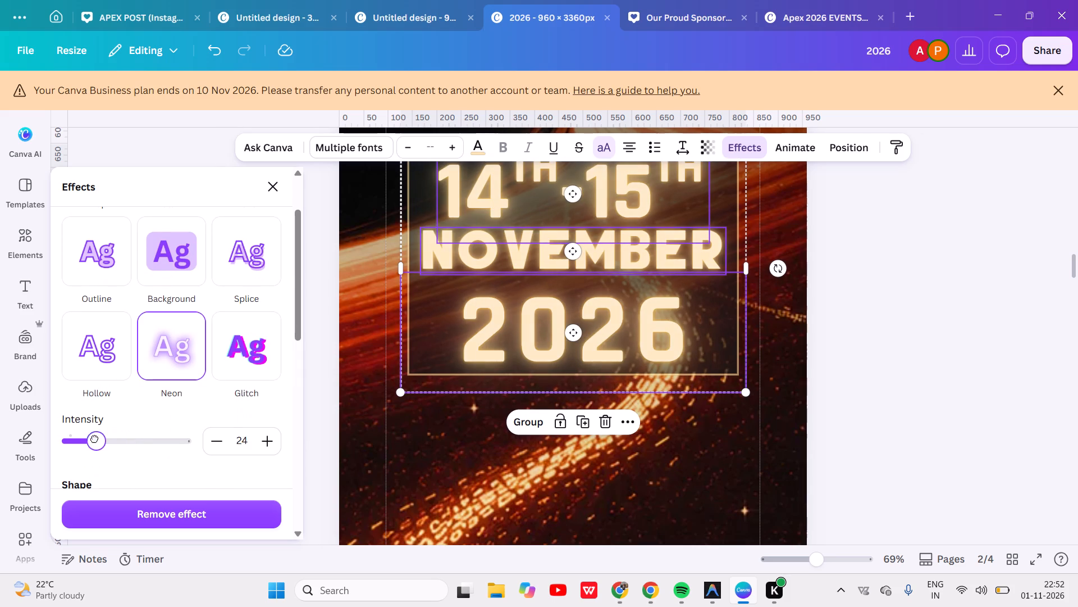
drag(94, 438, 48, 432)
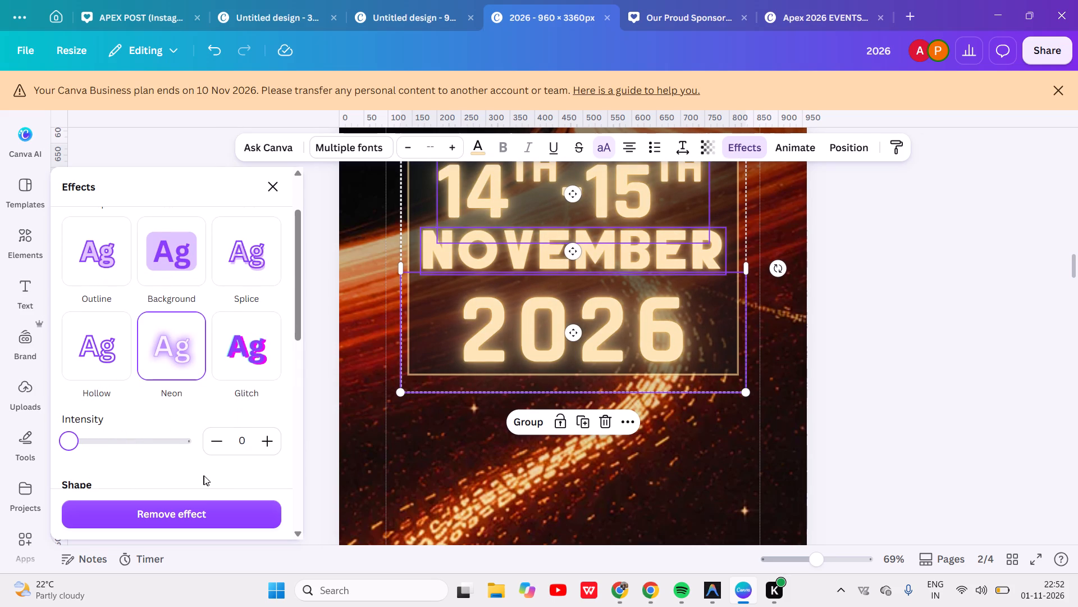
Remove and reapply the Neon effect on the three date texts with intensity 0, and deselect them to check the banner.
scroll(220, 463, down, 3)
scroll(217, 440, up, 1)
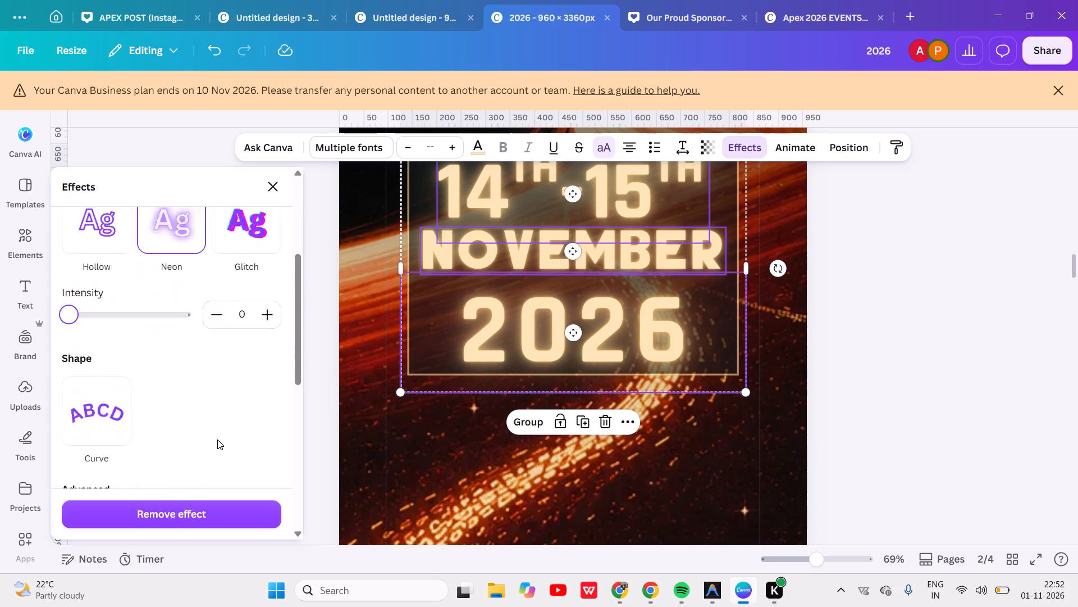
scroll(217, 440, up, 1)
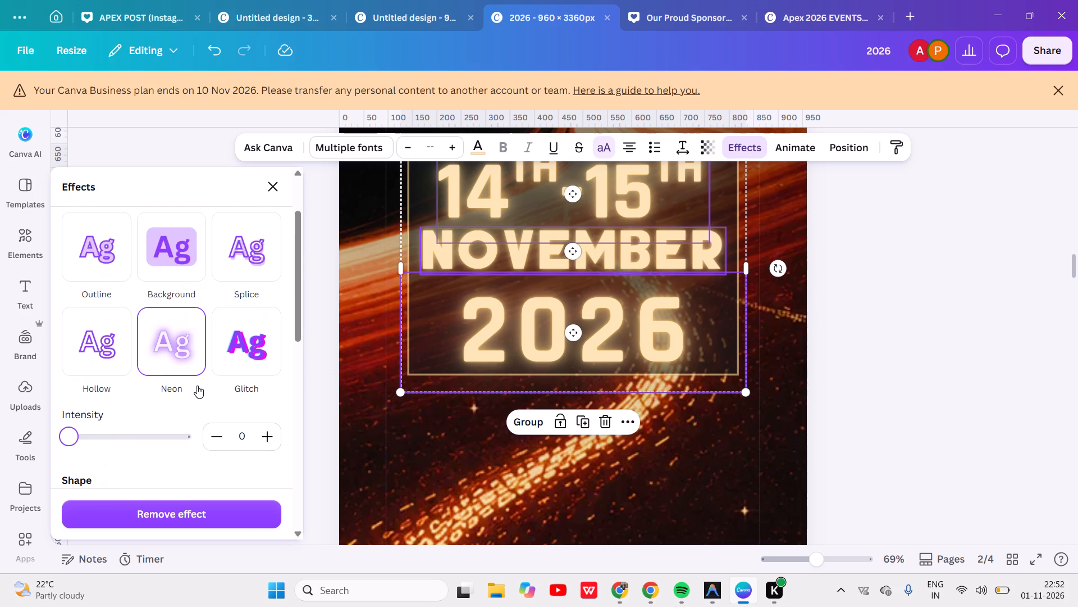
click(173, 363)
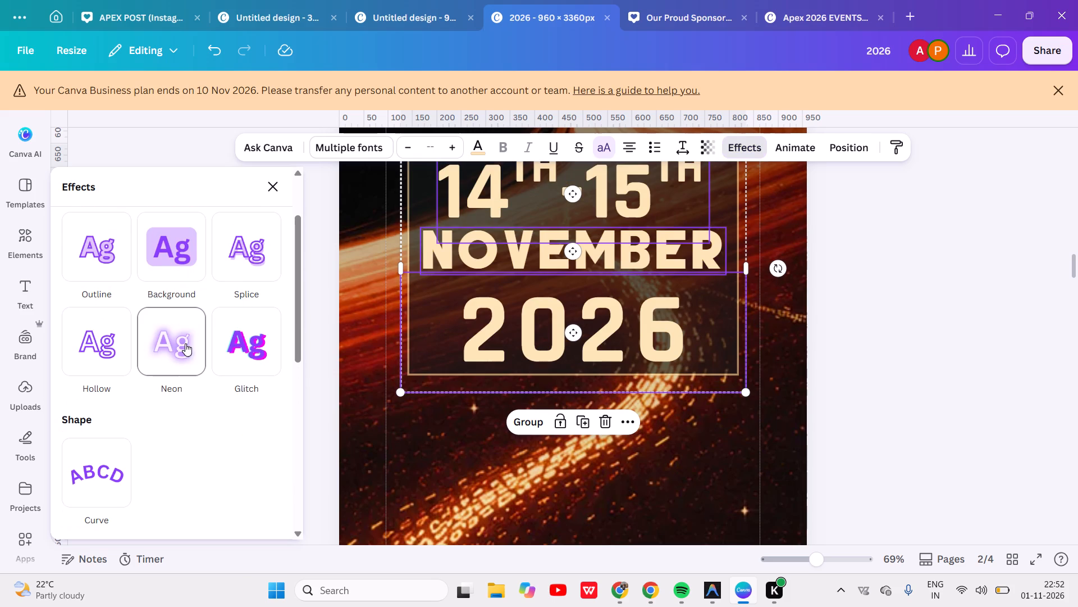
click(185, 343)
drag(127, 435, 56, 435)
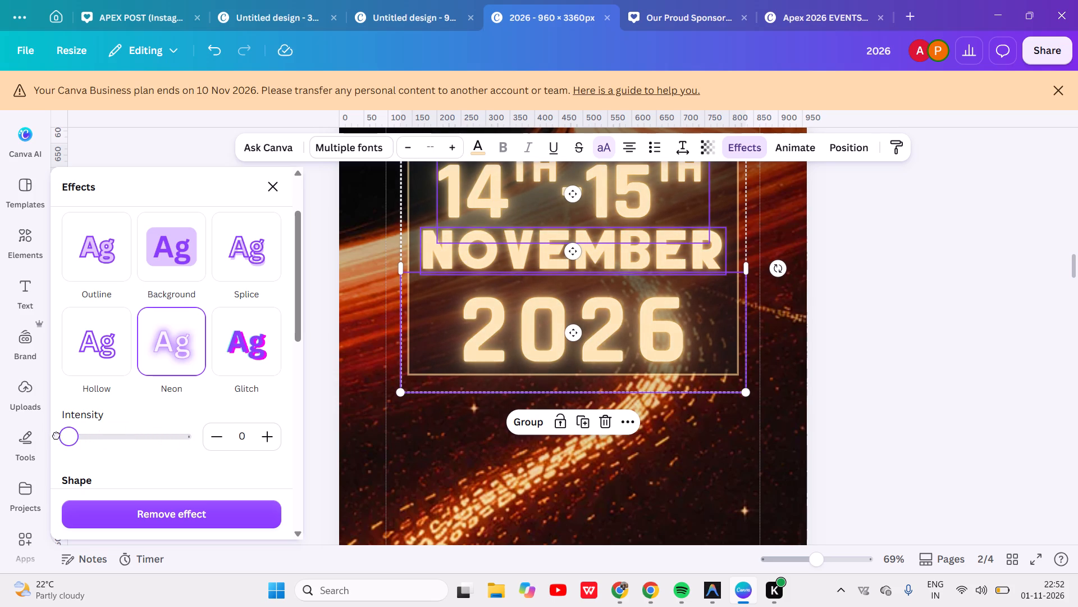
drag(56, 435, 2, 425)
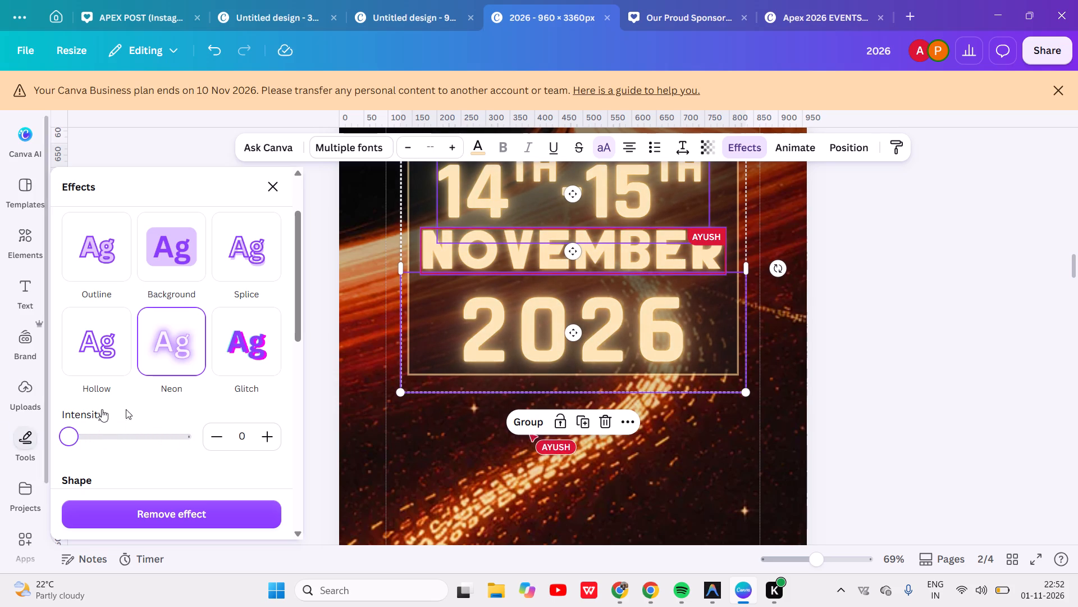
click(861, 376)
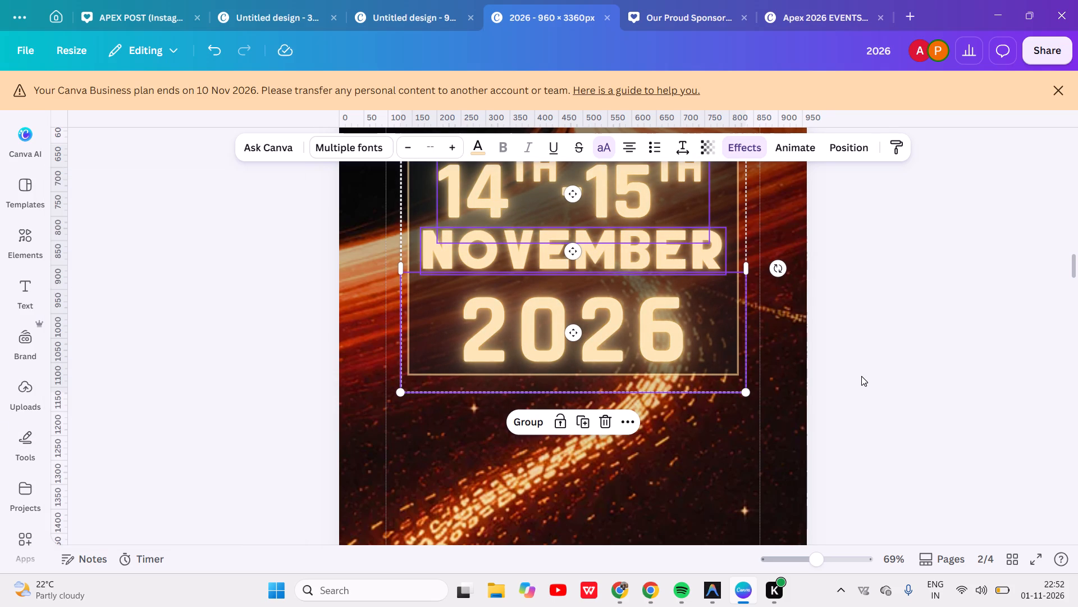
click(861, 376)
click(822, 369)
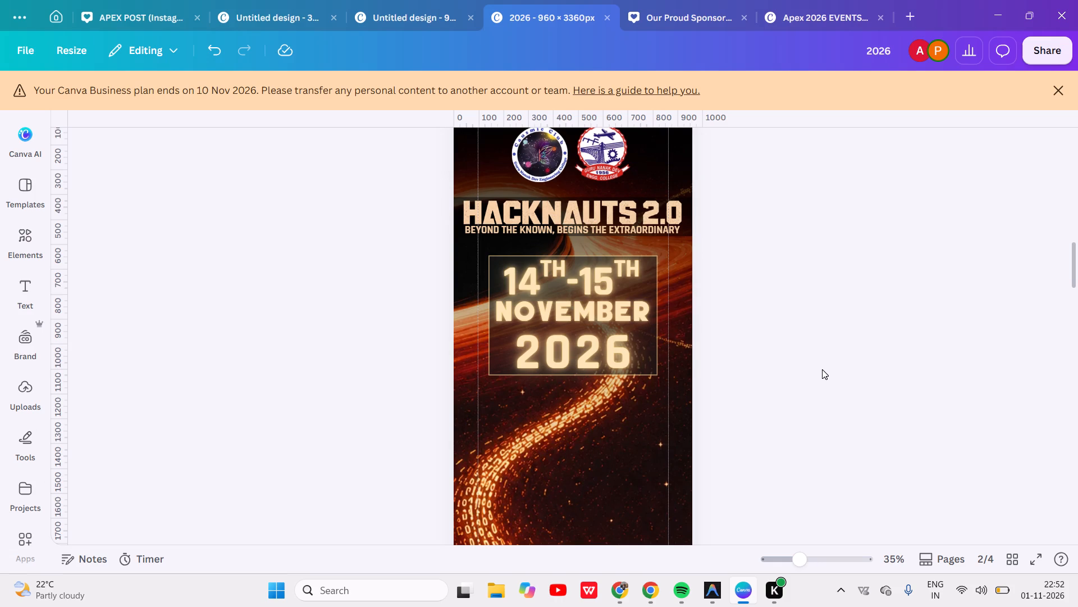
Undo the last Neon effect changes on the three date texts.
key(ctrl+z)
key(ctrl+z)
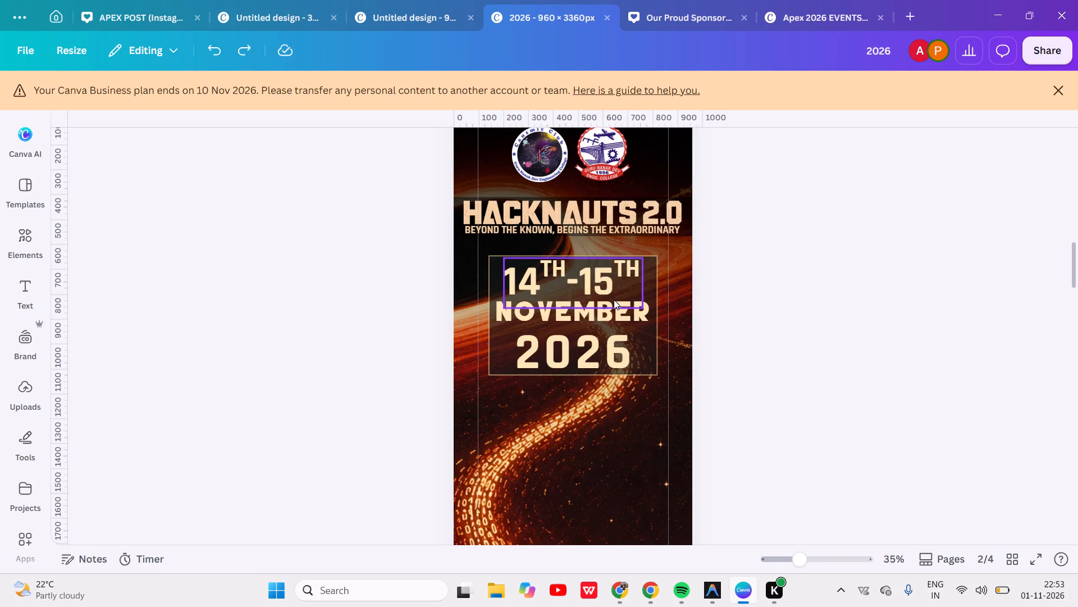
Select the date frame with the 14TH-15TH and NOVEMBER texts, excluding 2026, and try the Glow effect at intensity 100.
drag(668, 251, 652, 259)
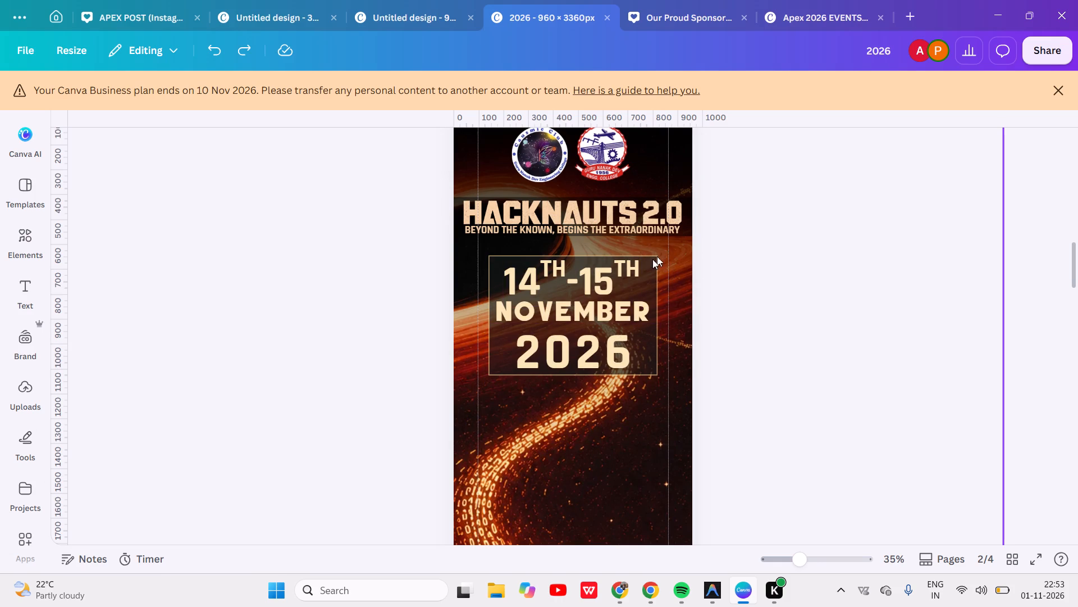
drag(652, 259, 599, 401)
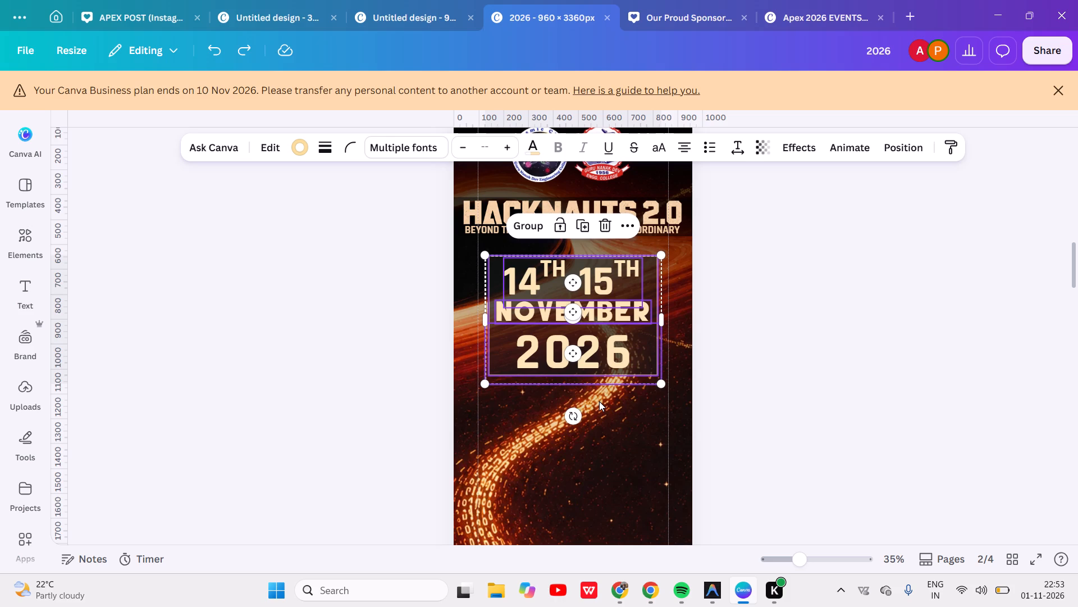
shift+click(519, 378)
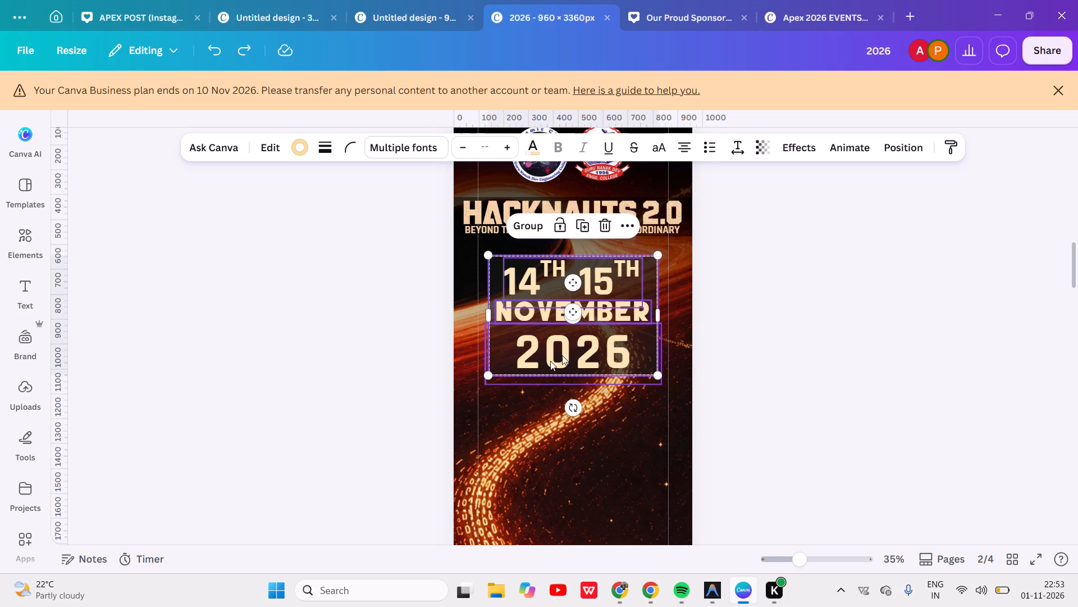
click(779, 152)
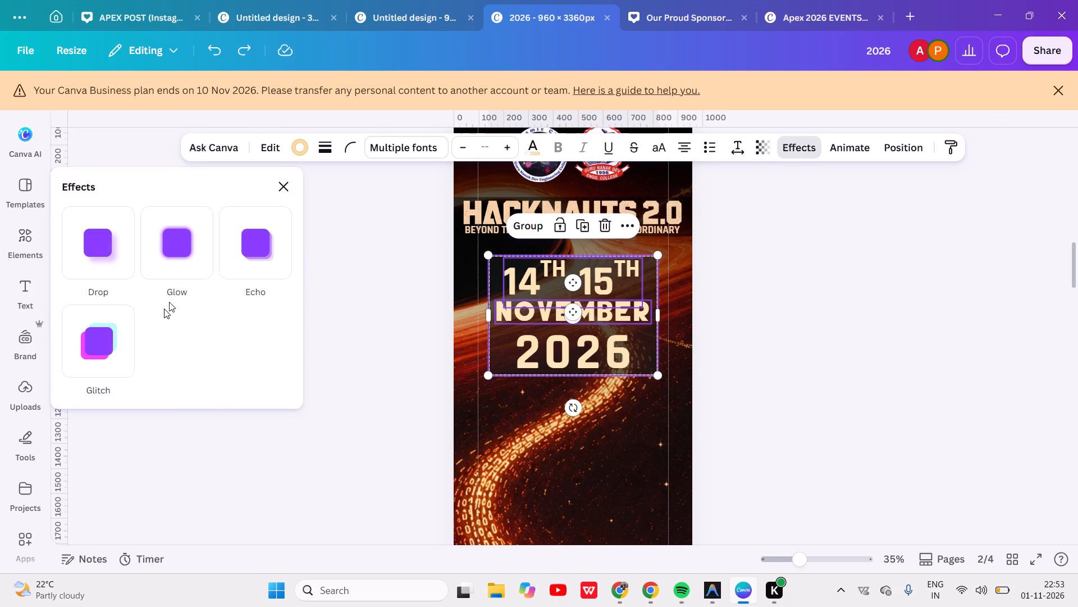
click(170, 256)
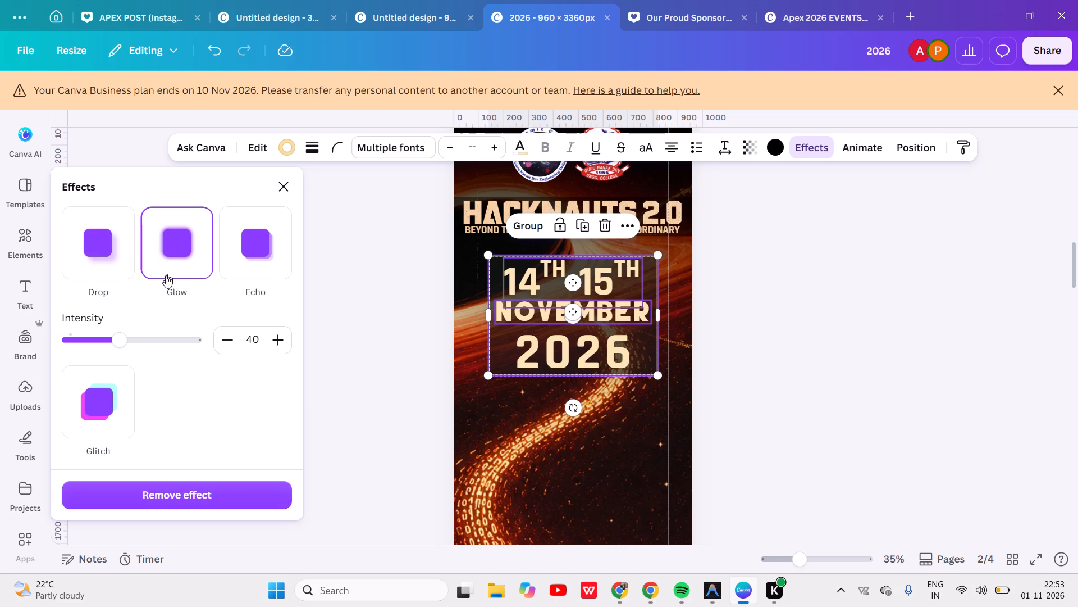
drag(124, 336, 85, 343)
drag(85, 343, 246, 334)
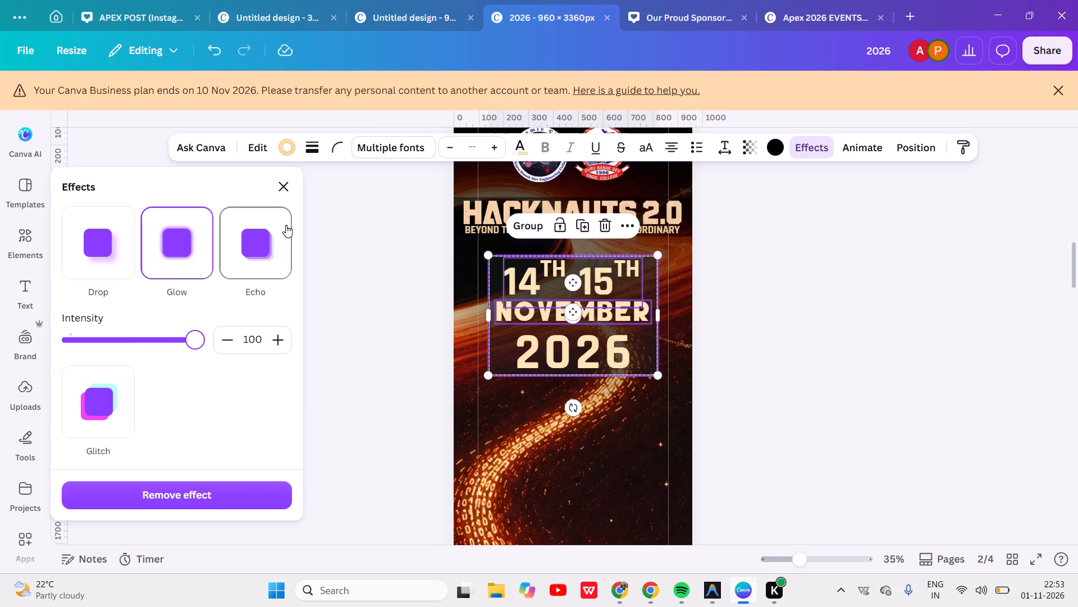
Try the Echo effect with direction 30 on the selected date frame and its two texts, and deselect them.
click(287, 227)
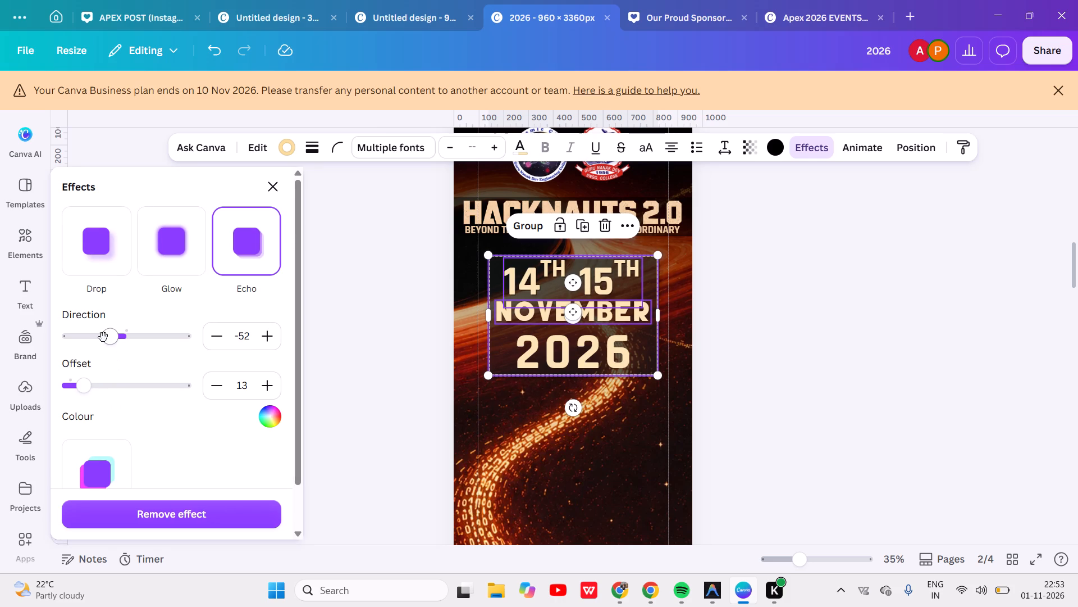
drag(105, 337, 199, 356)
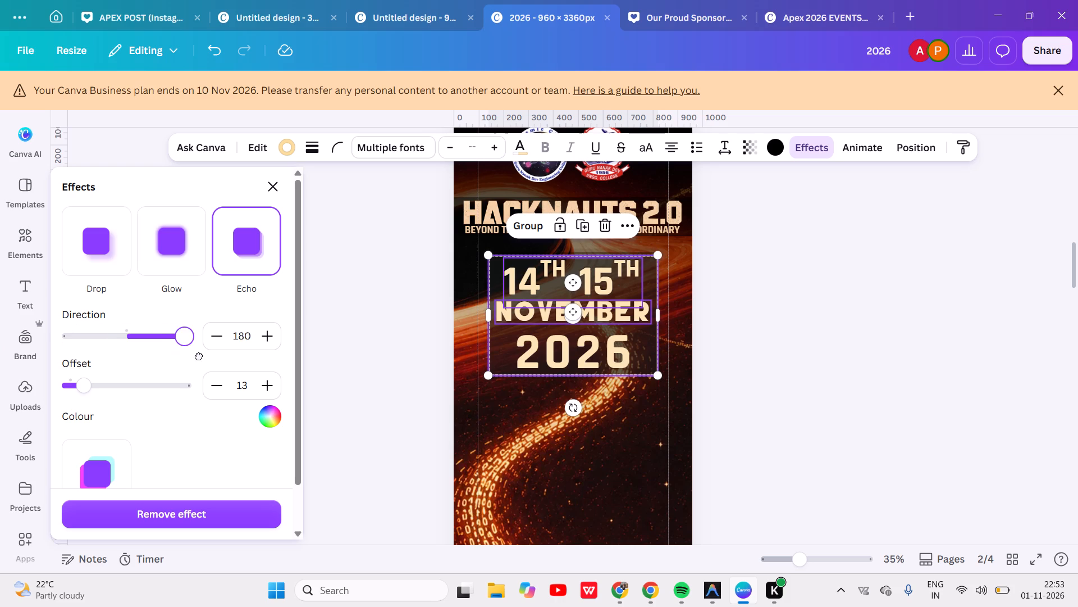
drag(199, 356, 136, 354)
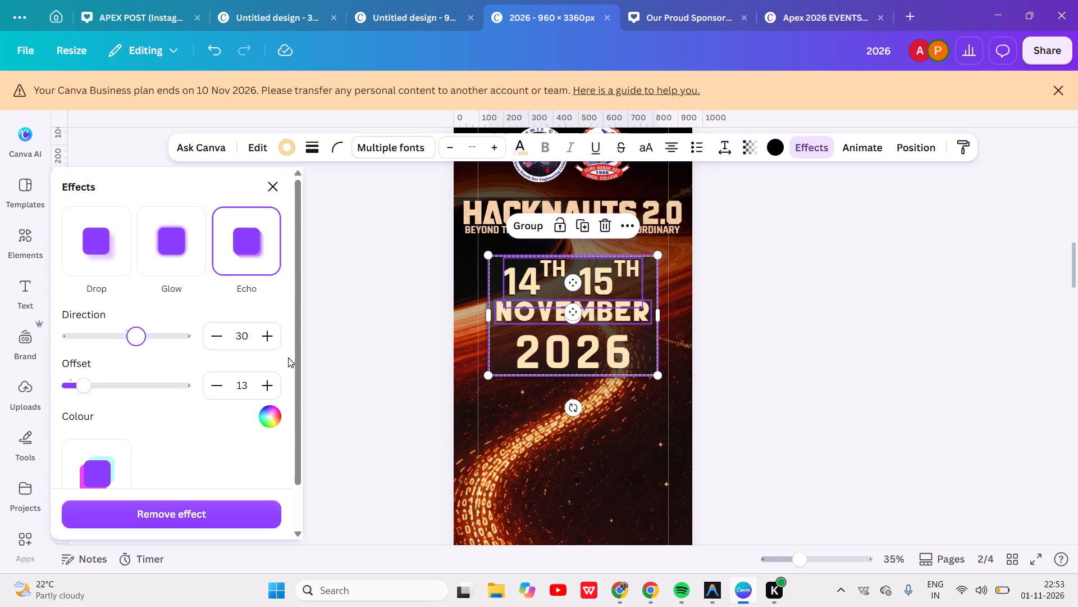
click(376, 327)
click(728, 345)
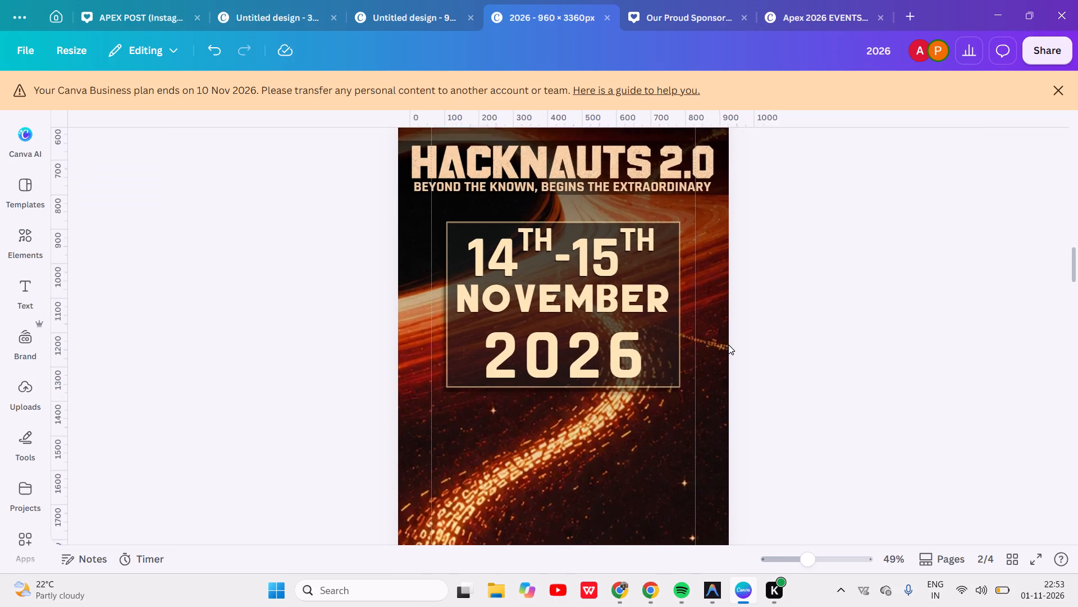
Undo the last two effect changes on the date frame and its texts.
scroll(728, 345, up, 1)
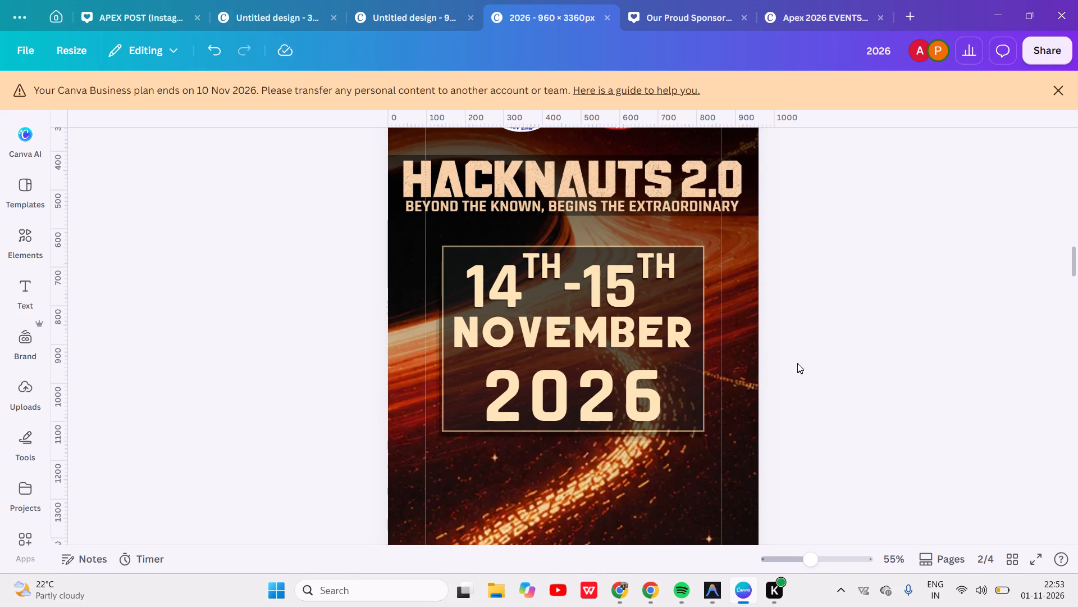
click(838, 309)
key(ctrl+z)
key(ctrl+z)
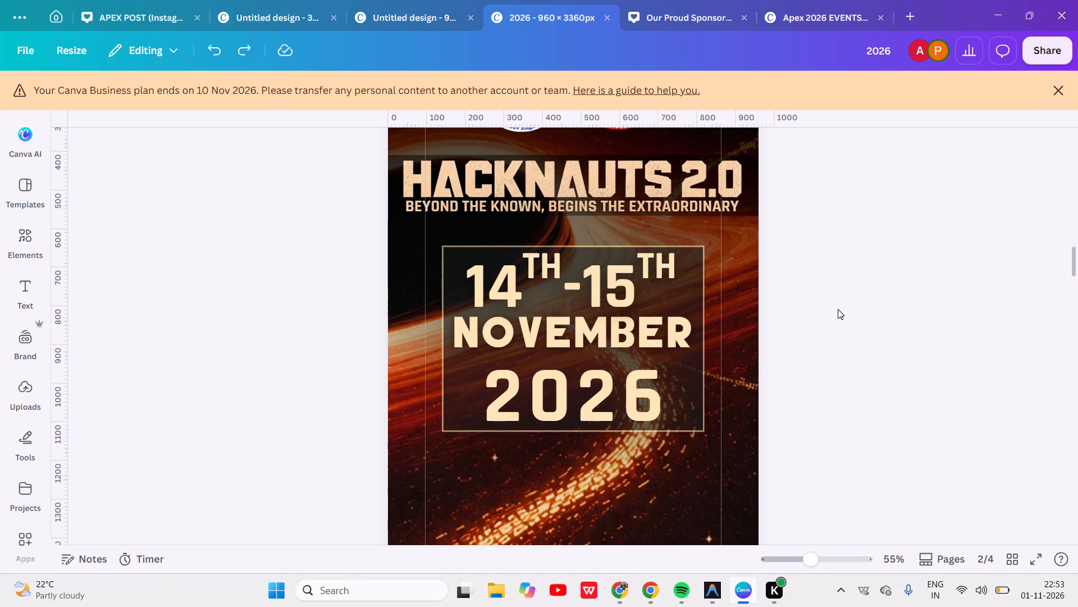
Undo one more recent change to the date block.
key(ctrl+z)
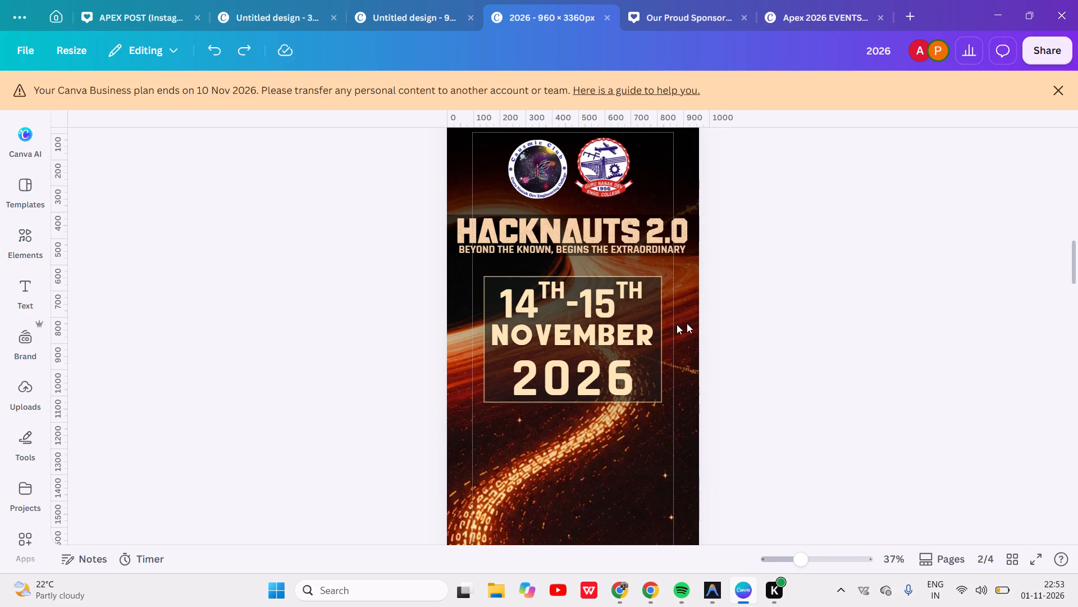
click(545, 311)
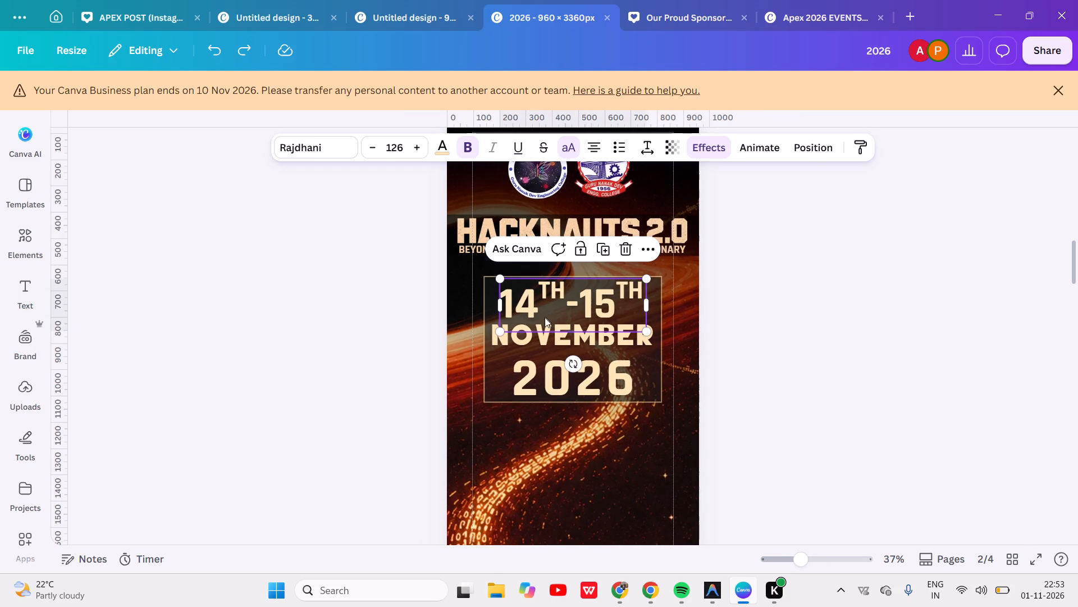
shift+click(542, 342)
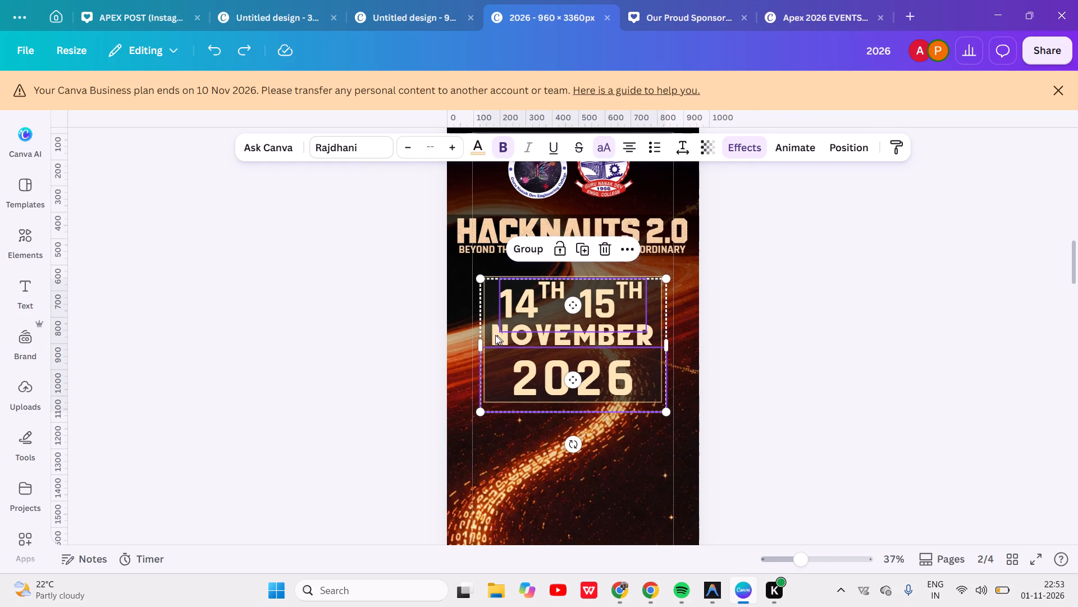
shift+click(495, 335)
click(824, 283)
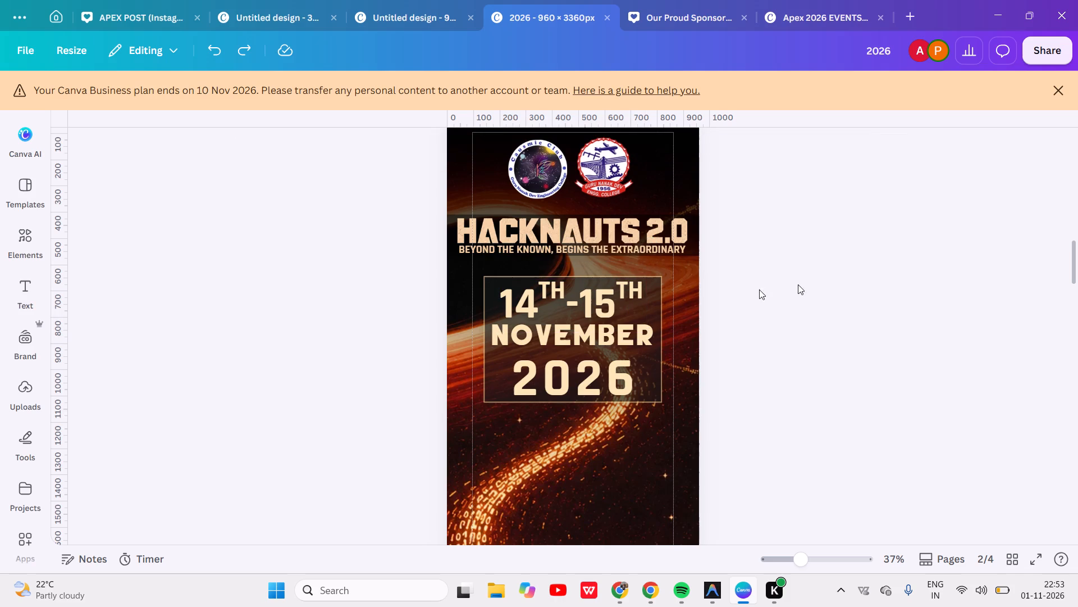
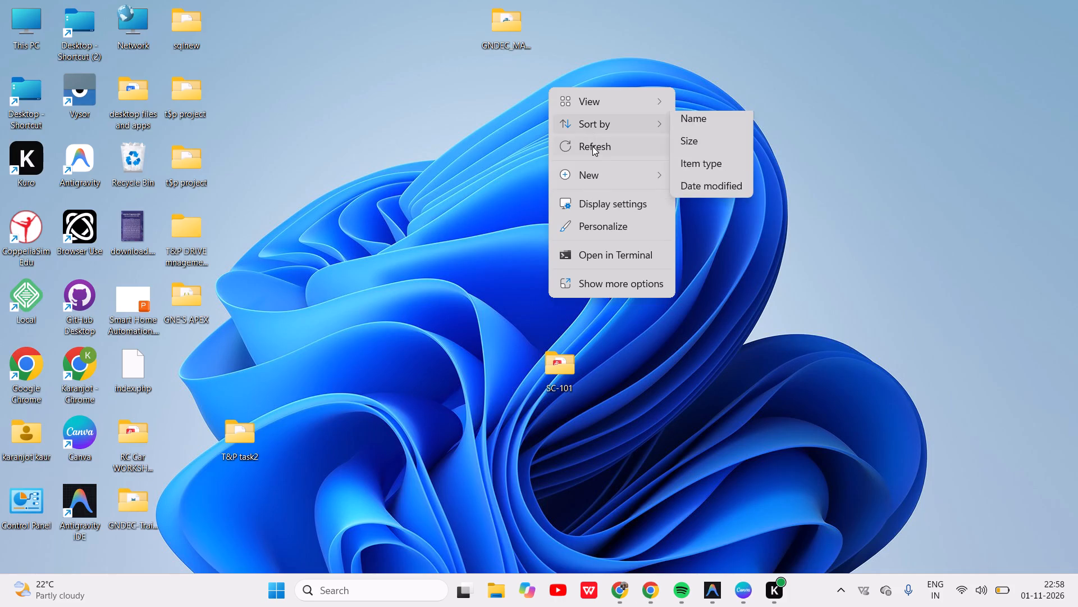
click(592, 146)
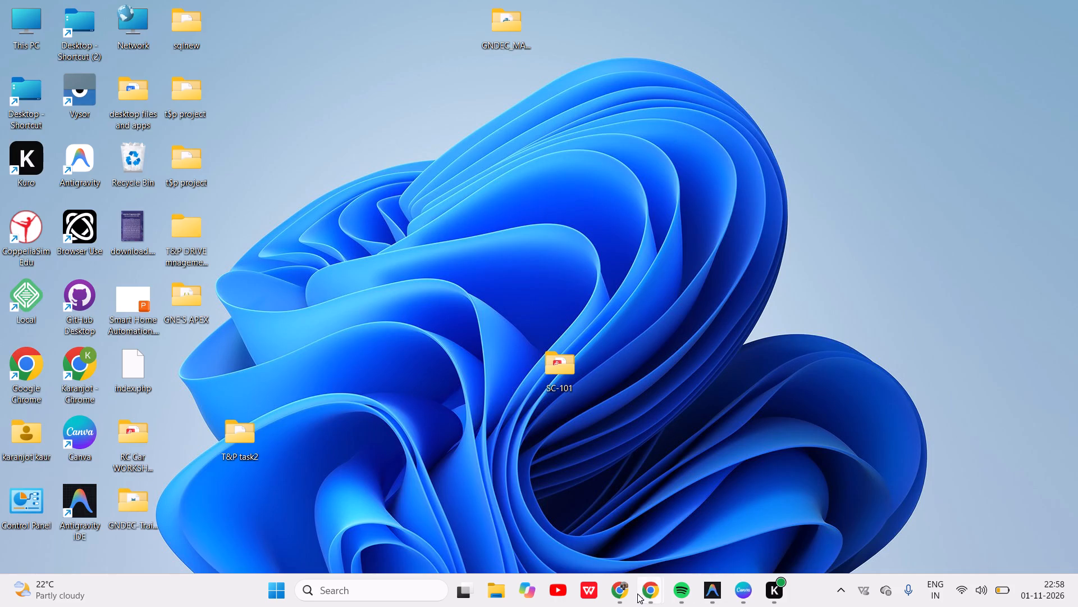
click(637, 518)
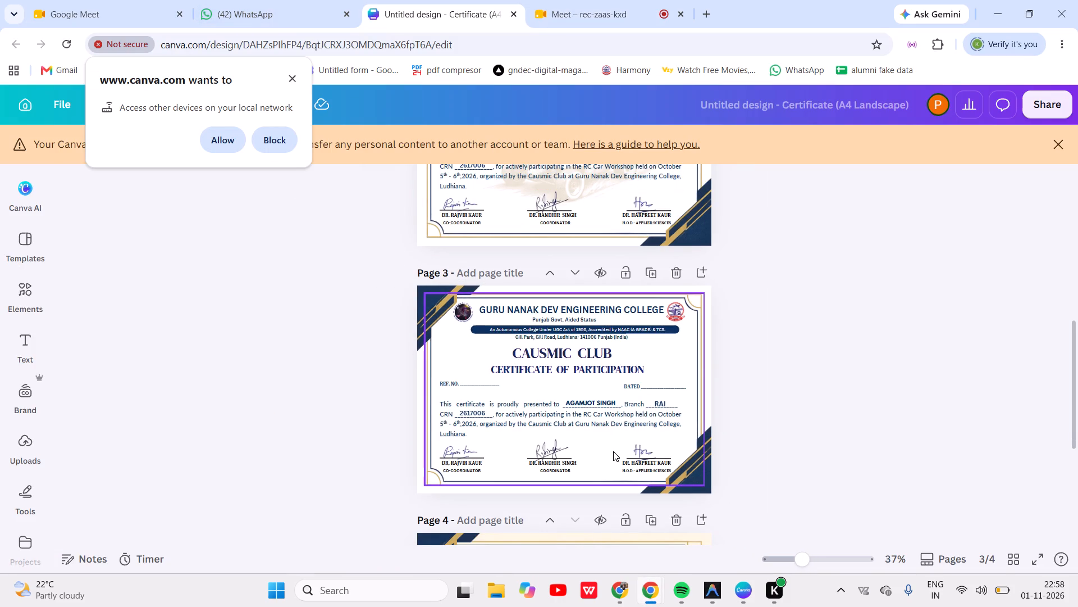
Switch back to the Hacknauts 2.0 banner in Canva.
click(742, 591)
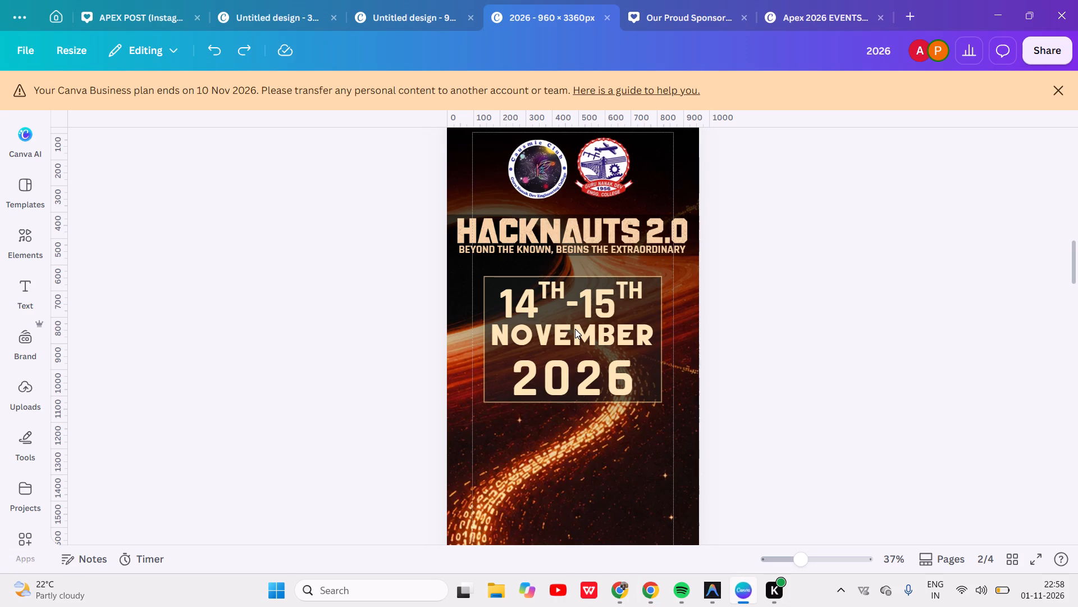
click(703, 334)
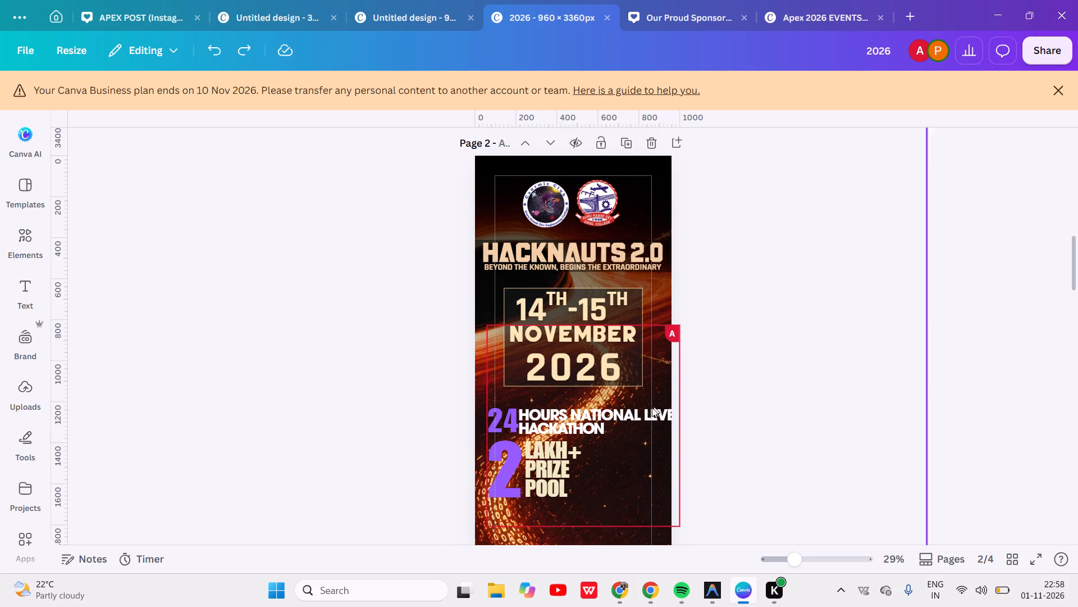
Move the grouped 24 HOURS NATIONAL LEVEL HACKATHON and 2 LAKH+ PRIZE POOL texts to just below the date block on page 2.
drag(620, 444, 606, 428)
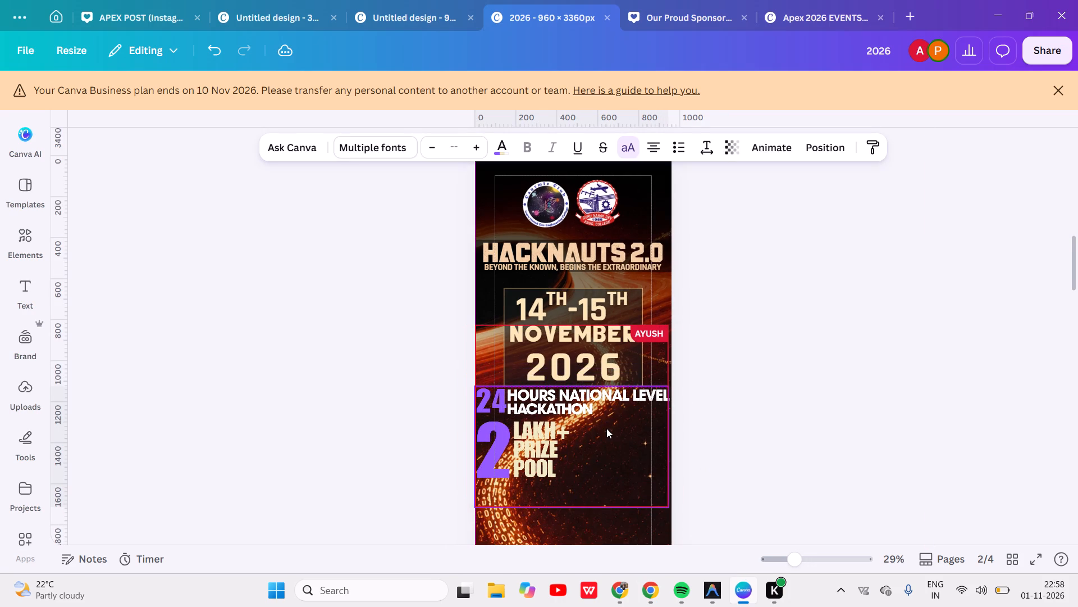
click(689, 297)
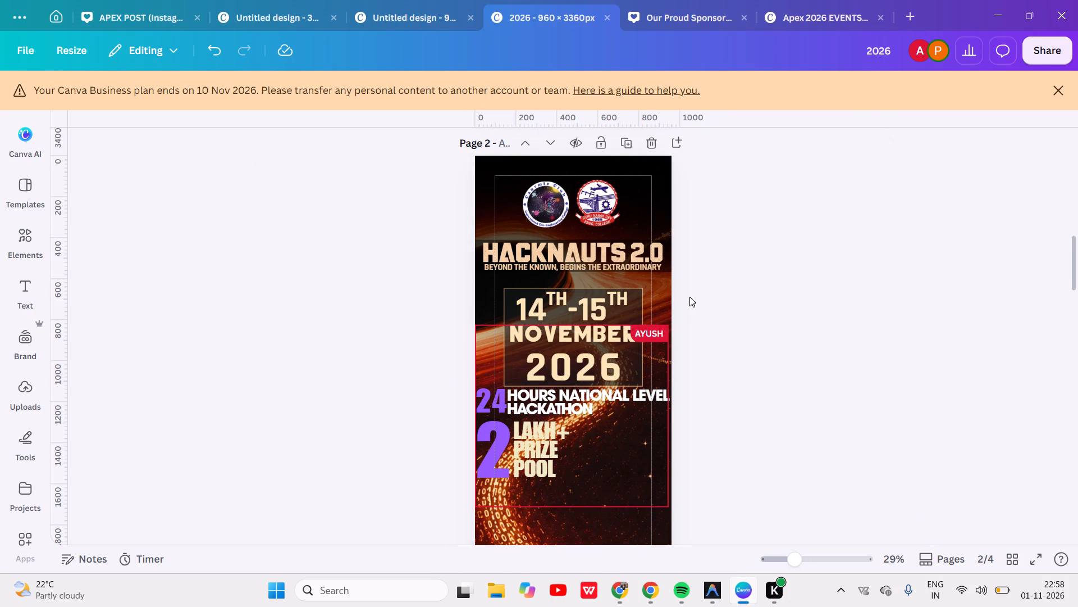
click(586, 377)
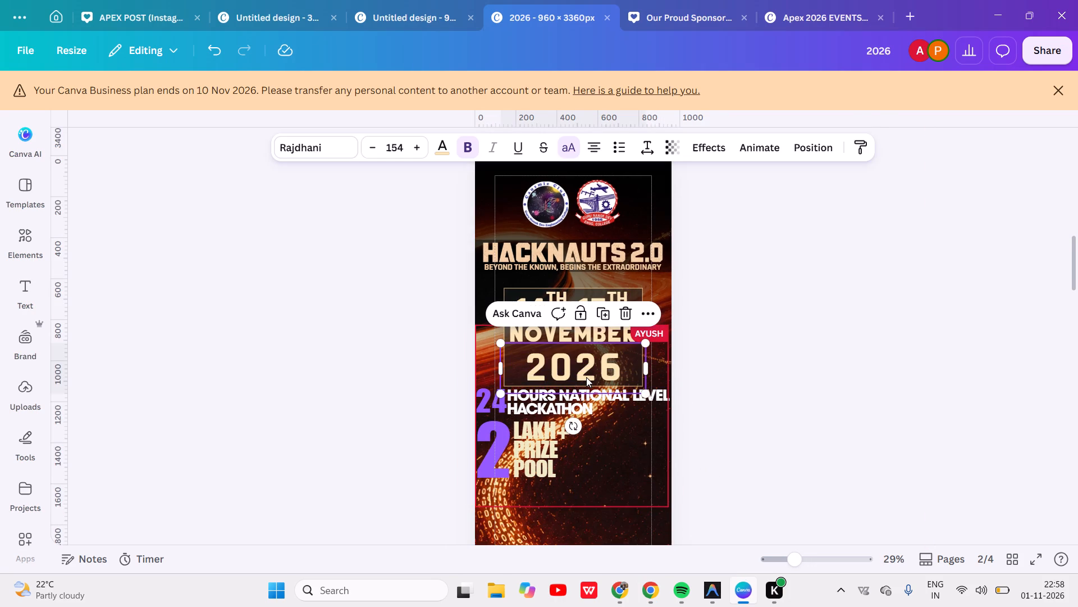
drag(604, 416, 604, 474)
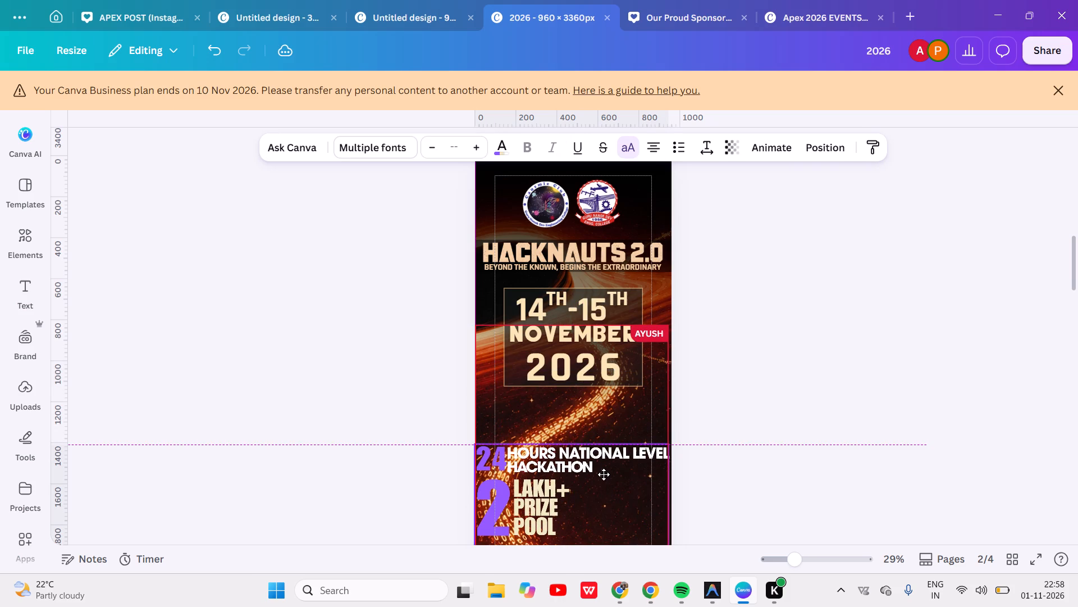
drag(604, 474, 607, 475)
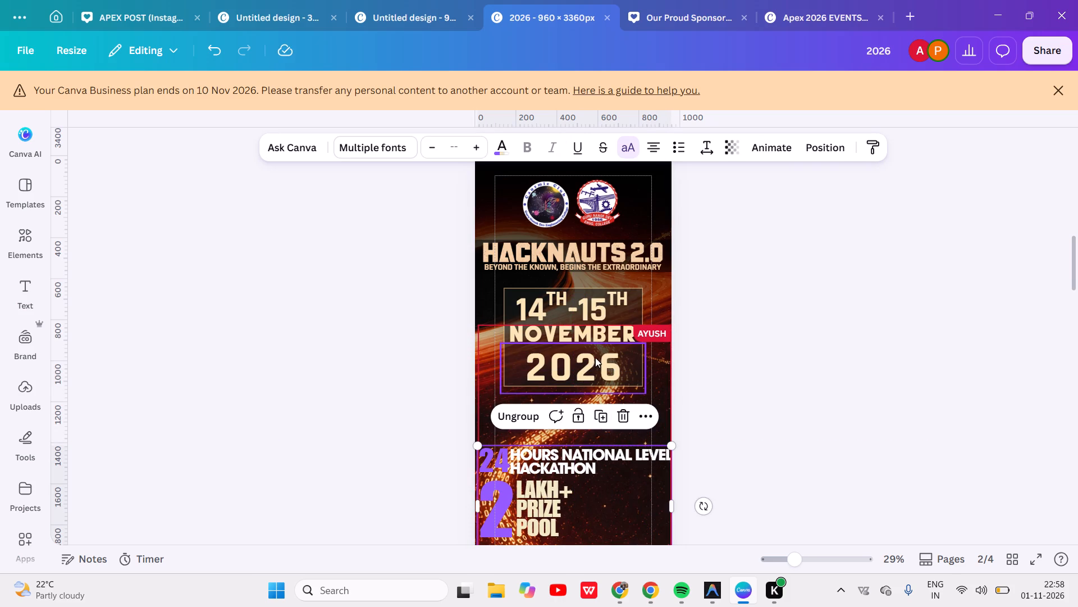
Select the date frame with its 14TH-15TH, NOVEMBER and 2026 texts and move them down to just above the silhouetted figure.
drag(476, 283, 511, 291)
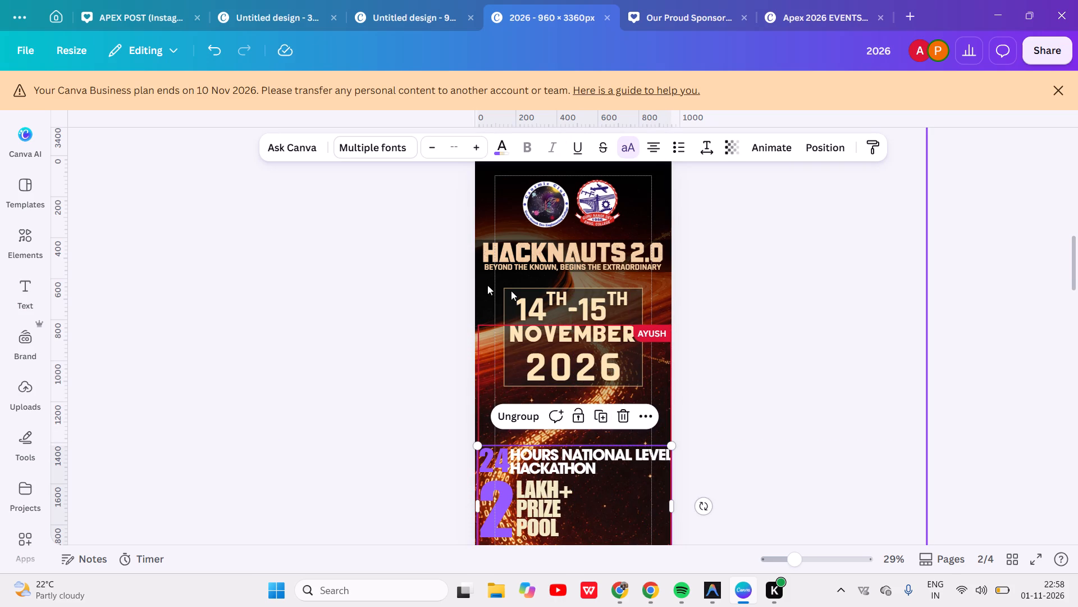
drag(511, 291, 681, 372)
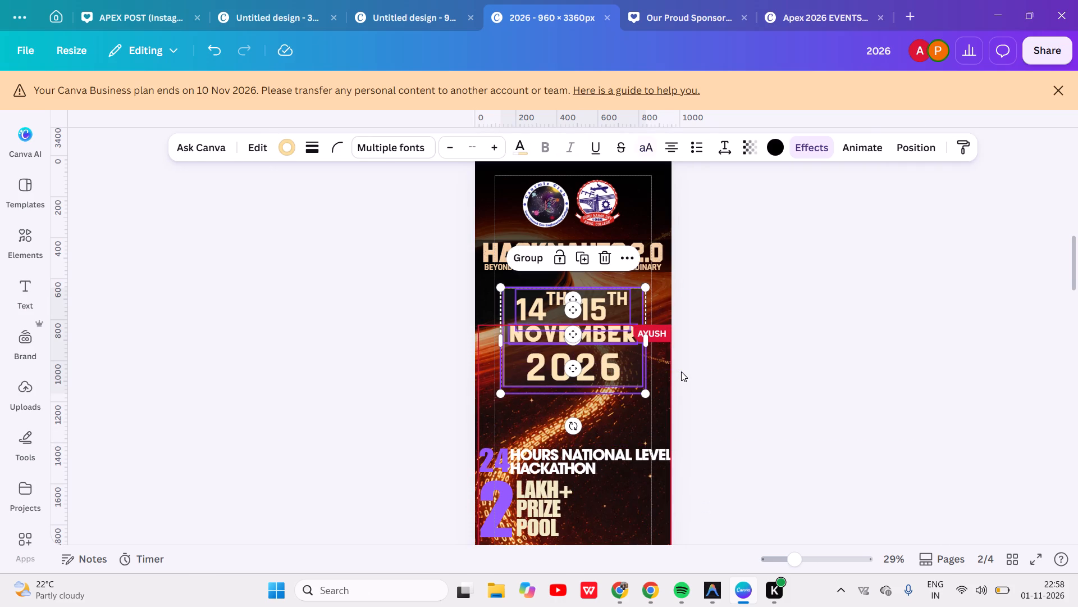
scroll(665, 364, down, 1)
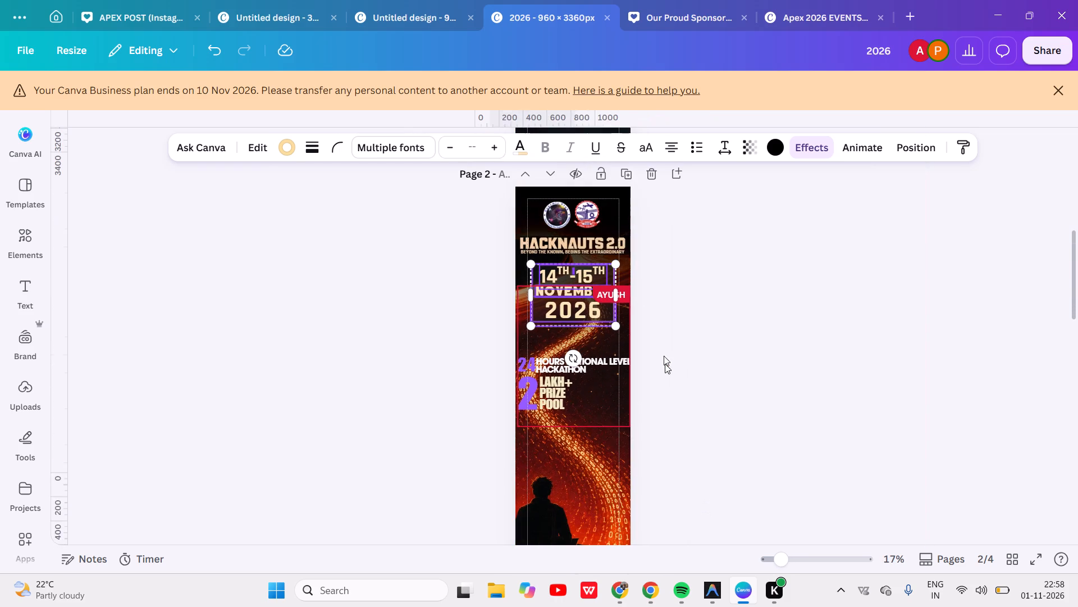
drag(592, 271, 591, 464)
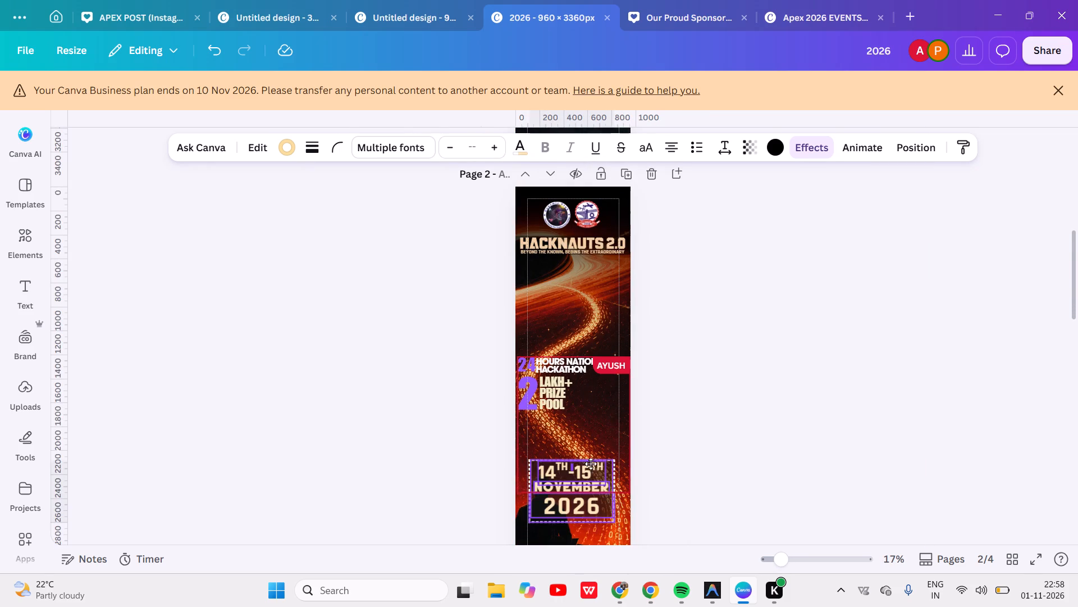
drag(591, 464, 590, 457)
Move the hackathon and prize pool text group up into the space below the HACKNAUTS 2.0 title.
drag(565, 382, 566, 307)
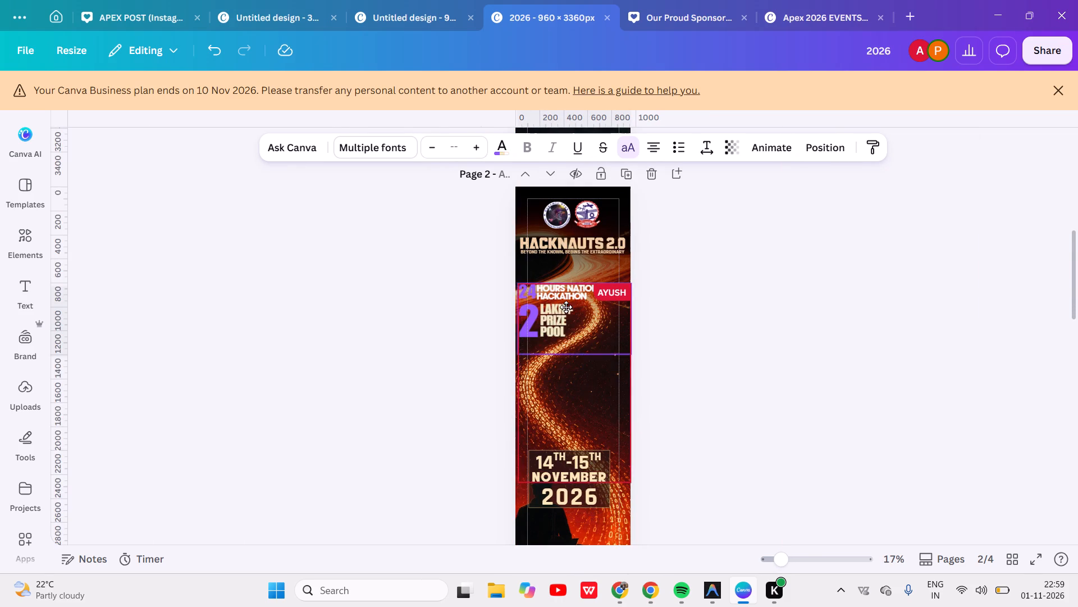
drag(566, 307, 570, 305)
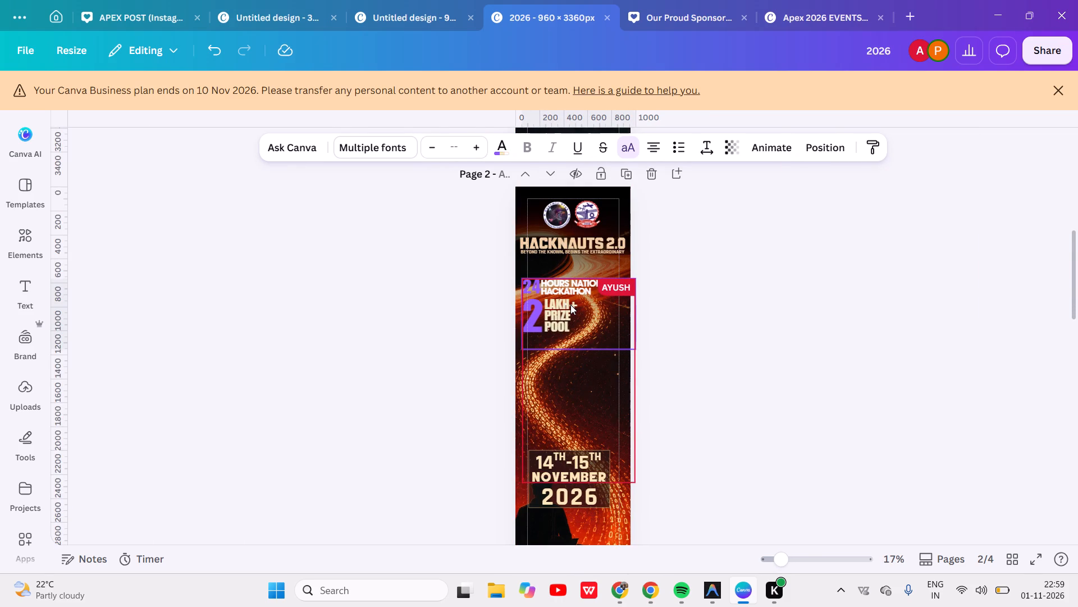
Recolour the 24 in the hackathon text to the design's light peach, after trying dark grey #141919.
scroll(579, 407, up, 2)
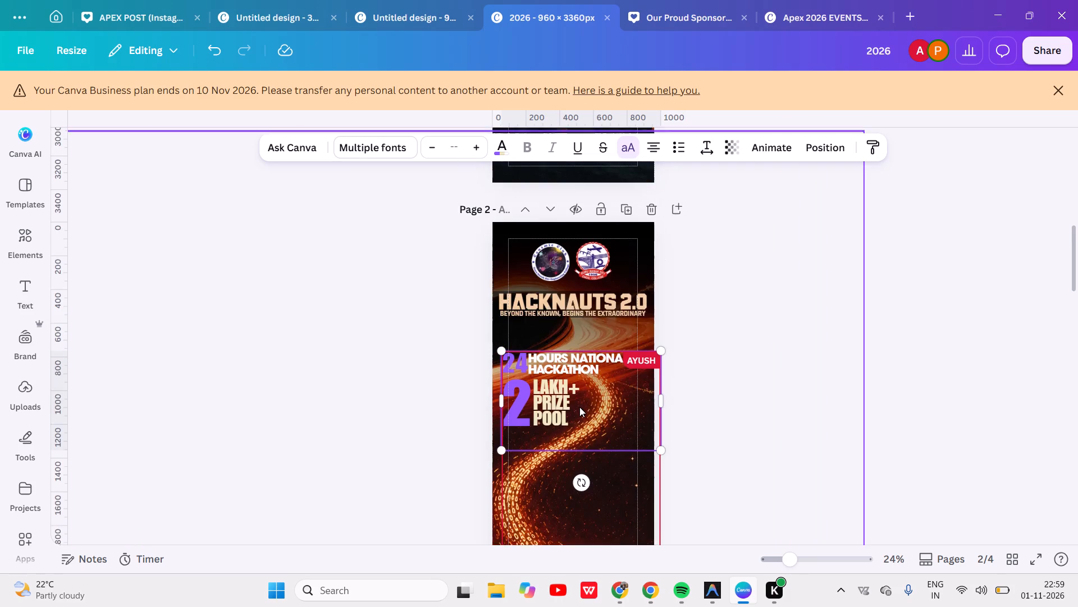
click(513, 367)
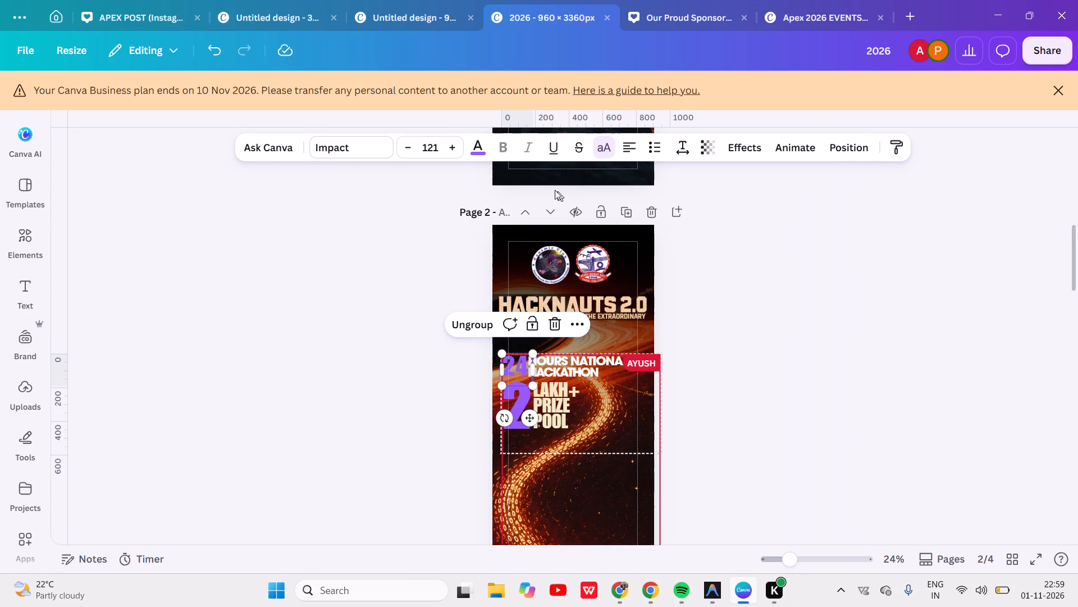
click(477, 157)
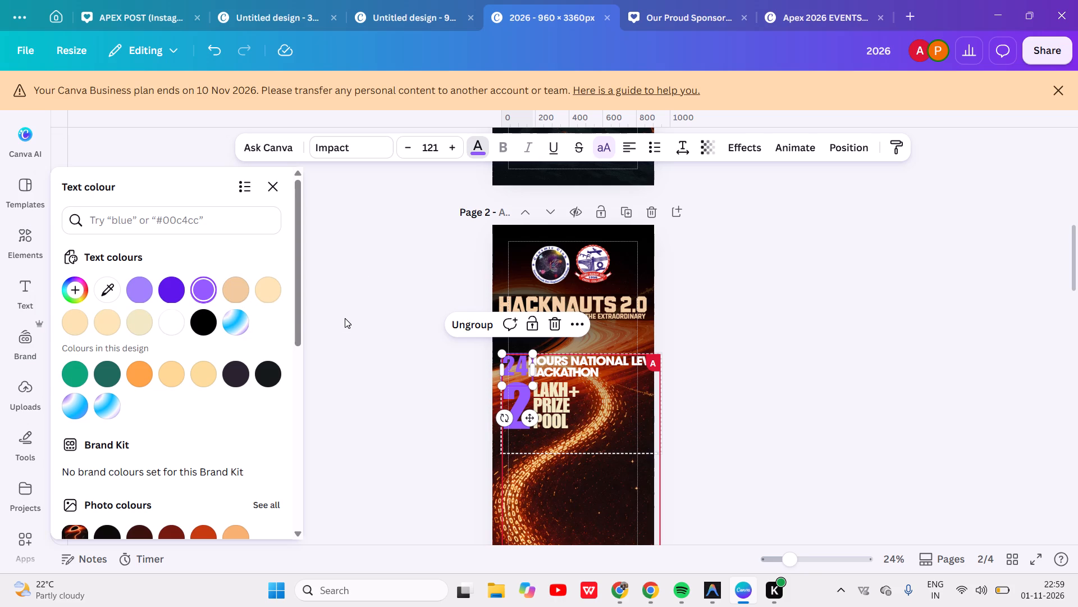
click(241, 298)
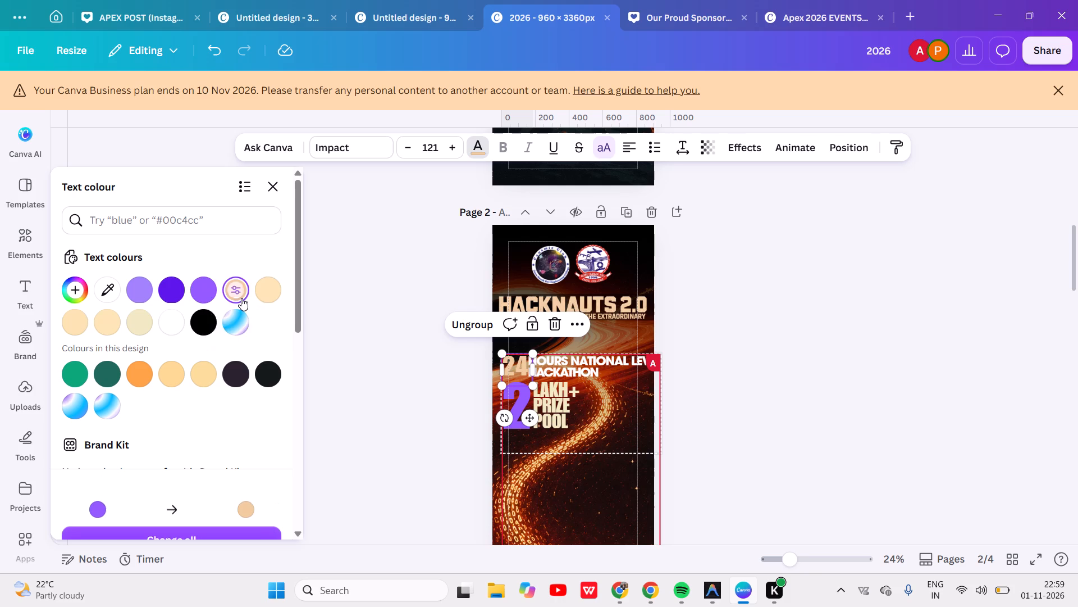
click(270, 380)
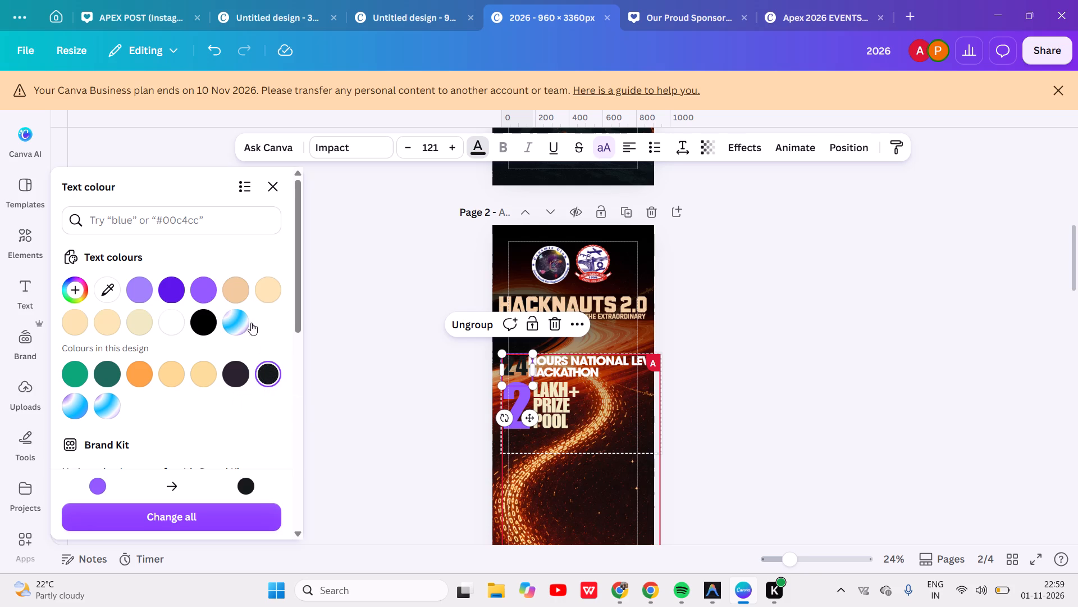
click(237, 295)
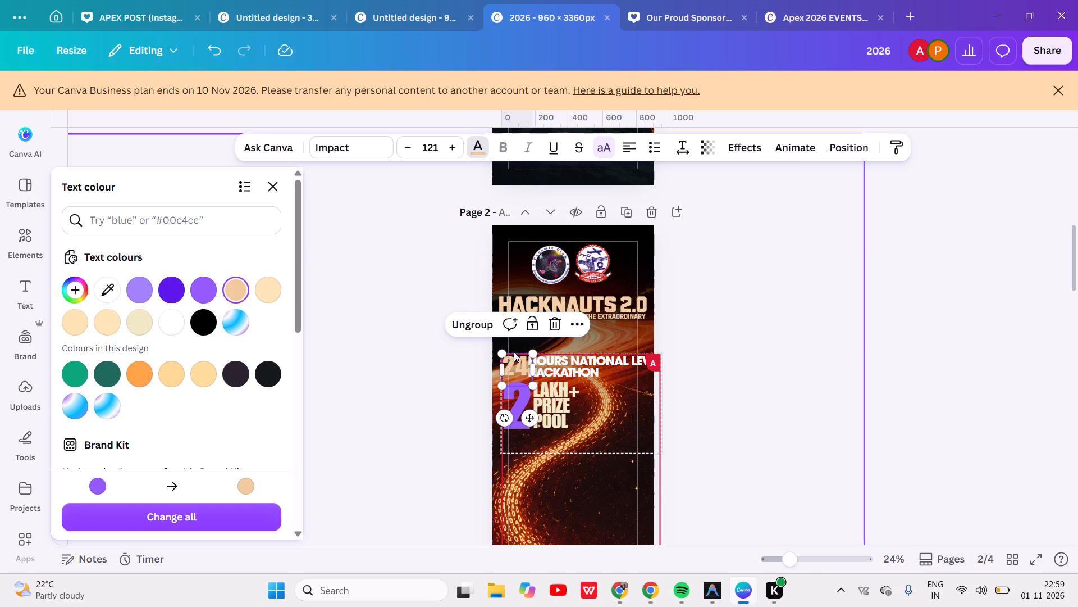
Recolour the large 2 beside LAKH+ PRIZE POOL to the same light peach as the 24, after trying light orange #fde5b5.
click(518, 407)
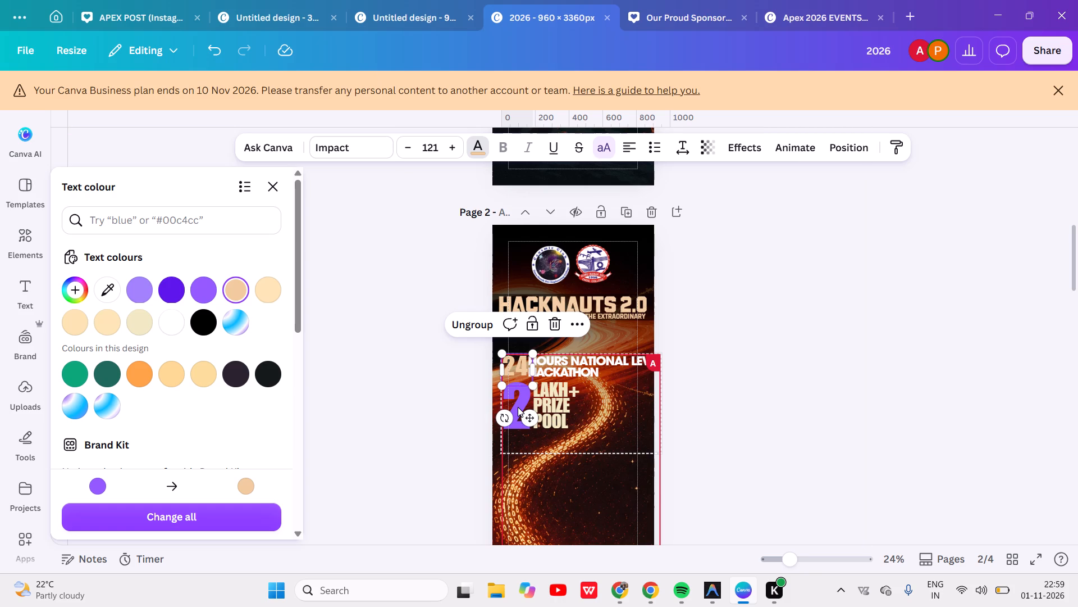
click(518, 407)
click(438, 364)
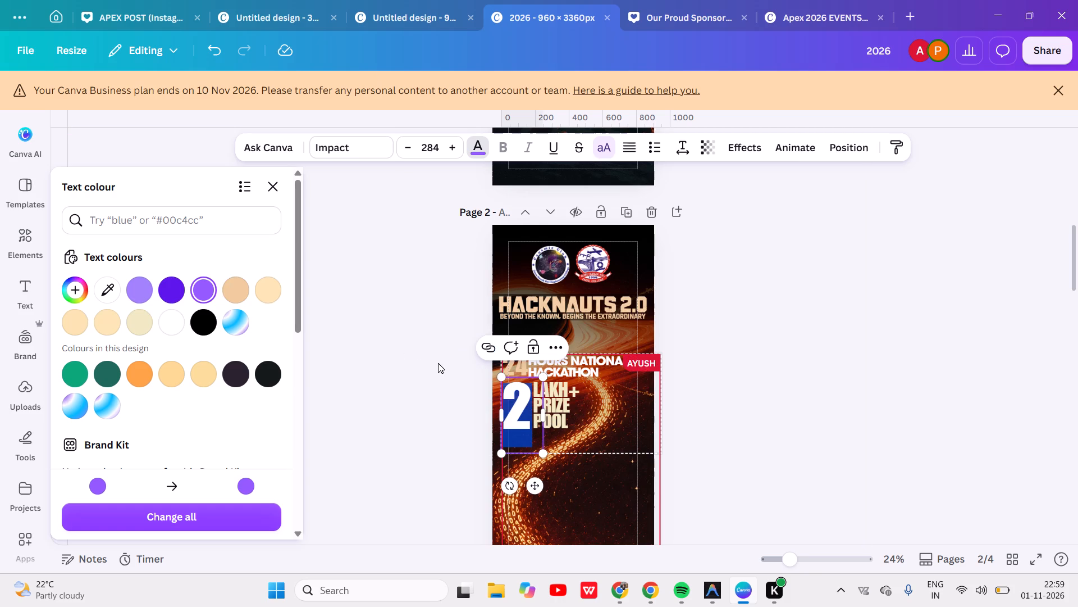
click(592, 410)
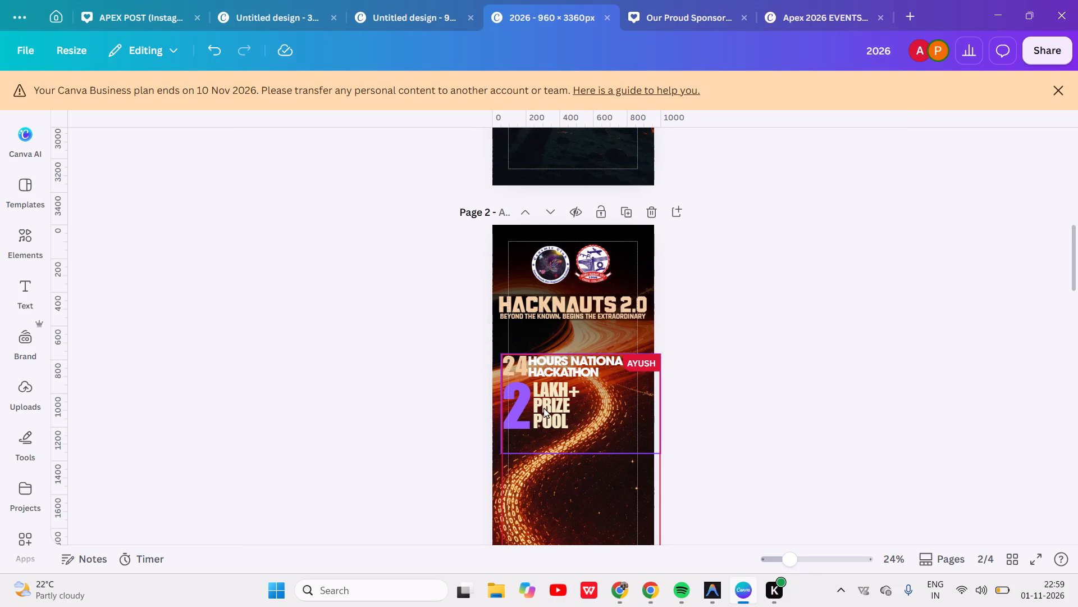
click(522, 410)
click(522, 410)
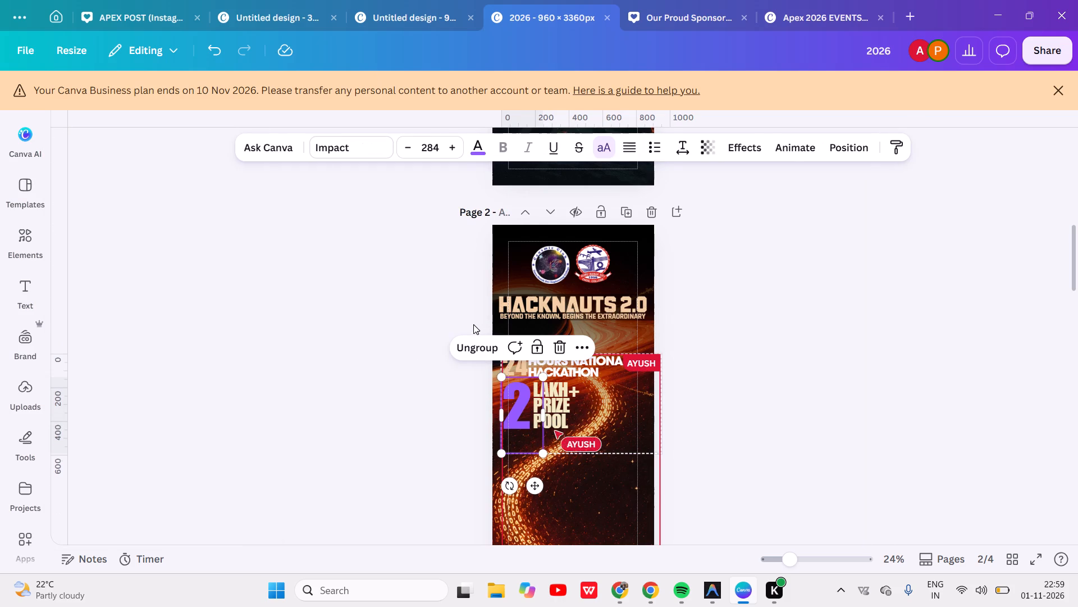
click(481, 151)
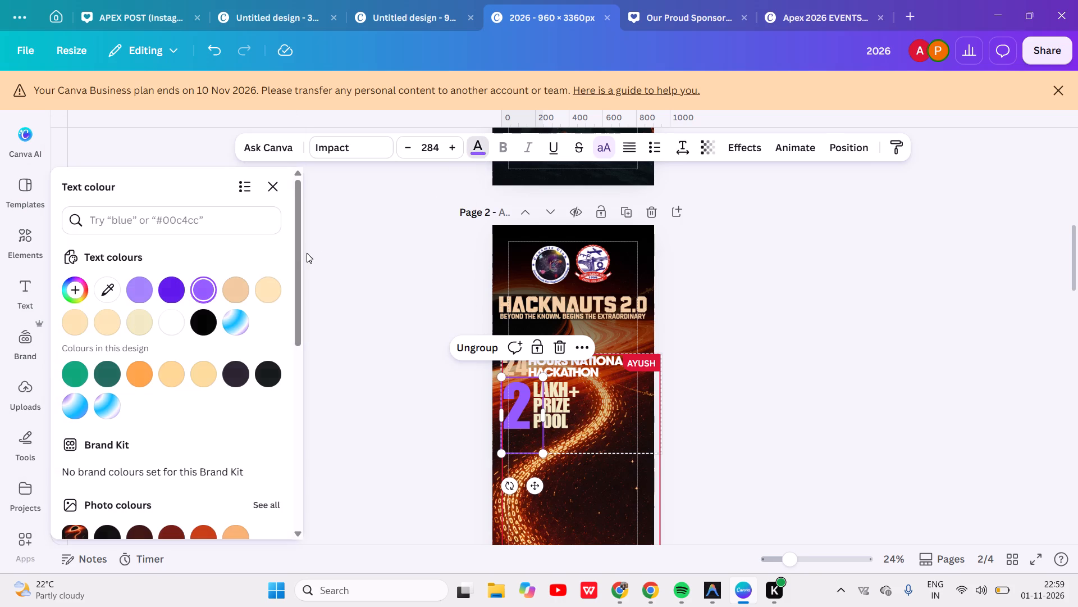
click(242, 282)
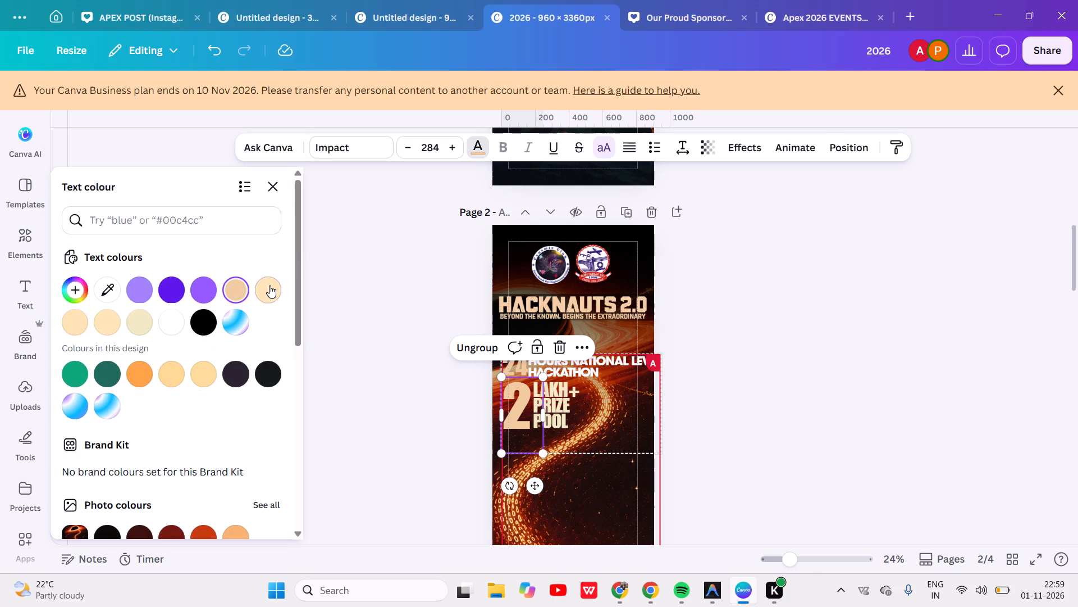
click(269, 286)
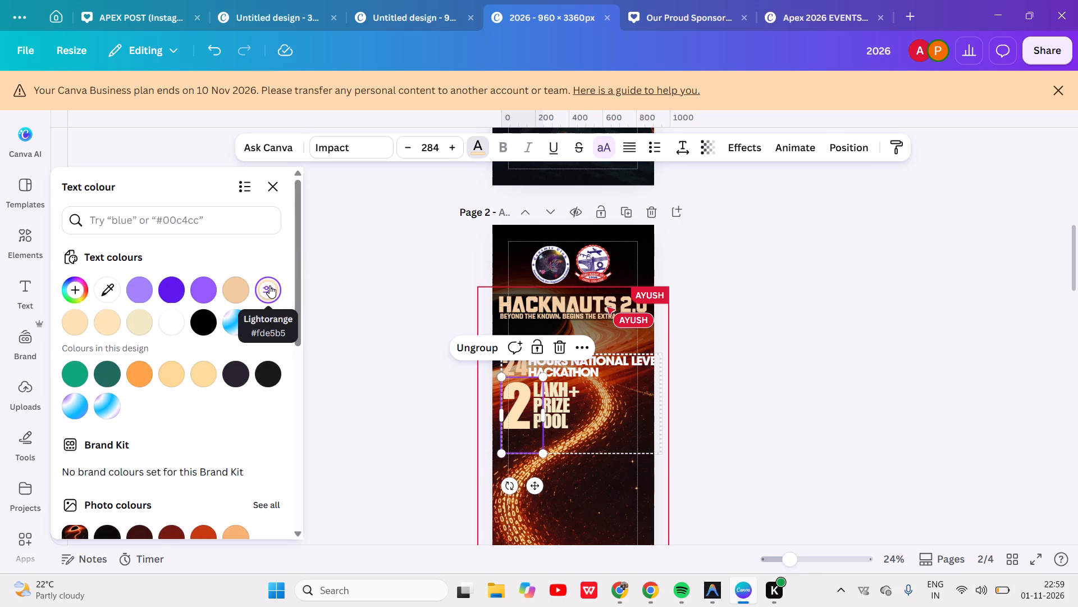
click(241, 286)
click(322, 275)
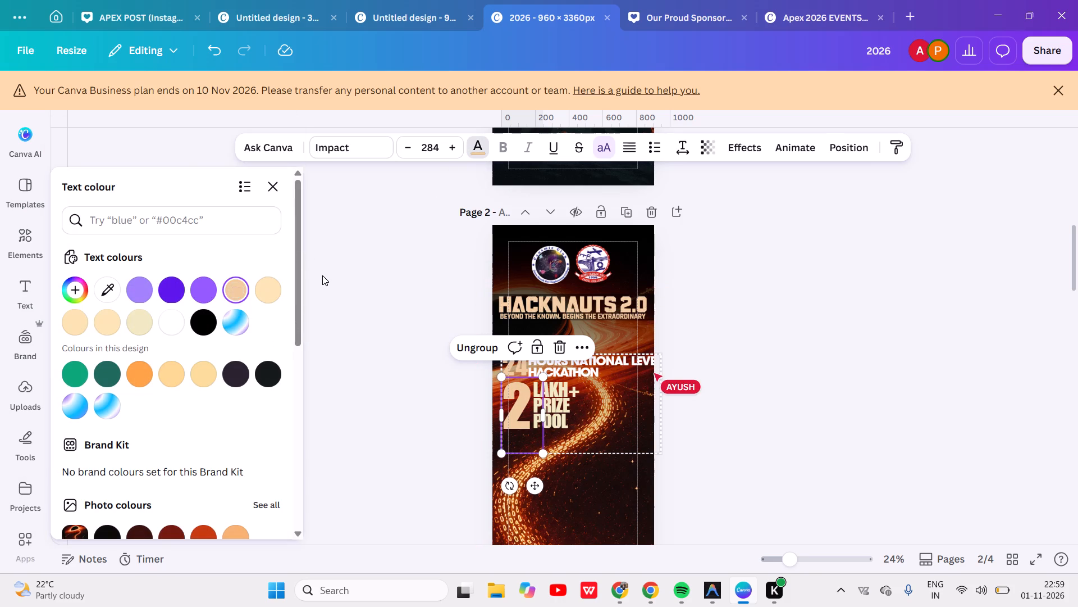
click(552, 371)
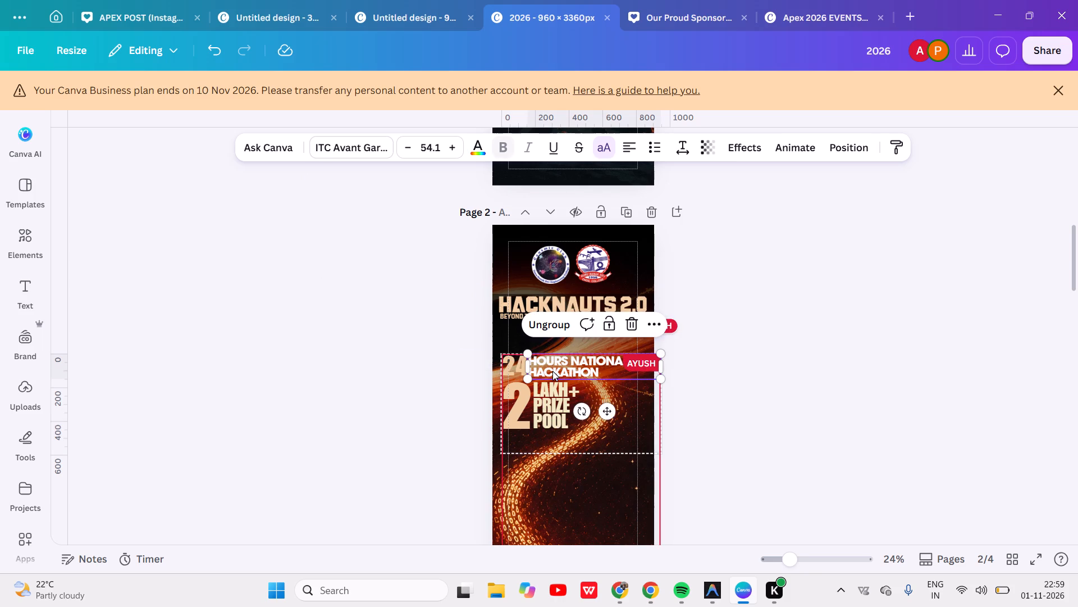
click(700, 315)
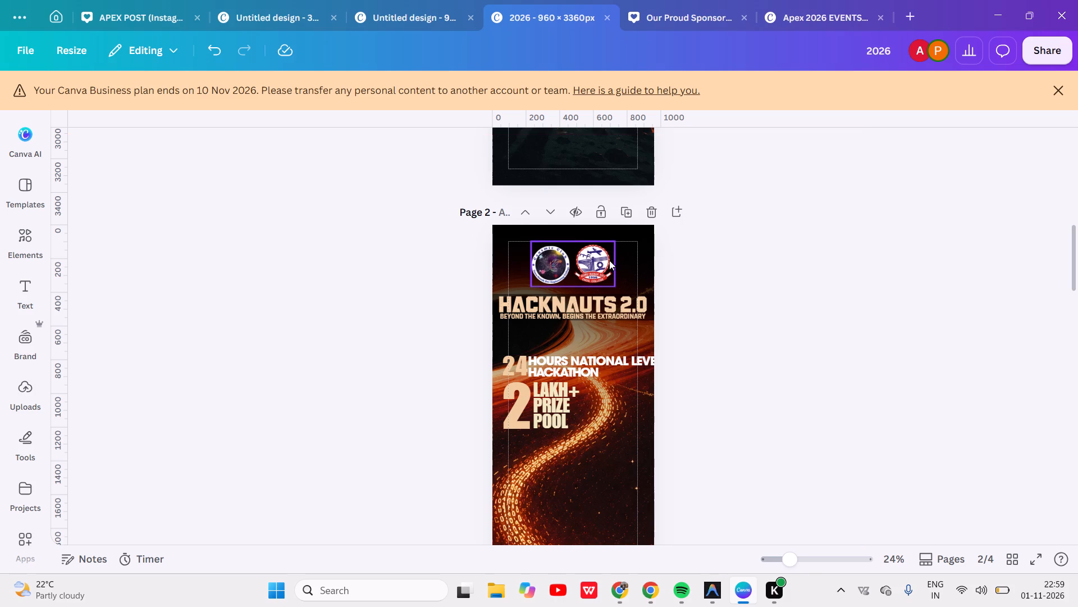
Find the HACKNAUTS 2.0 DEADLINE EXTENDED Instagram post among the recent designs on the home page and open it.
click(67, 22)
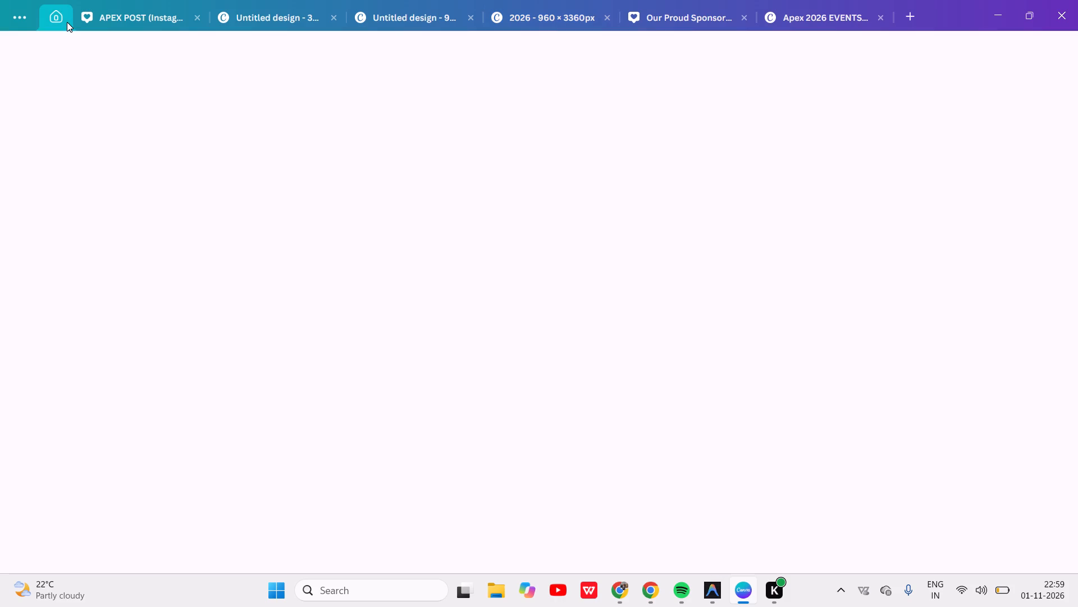
scroll(348, 377, up, 5)
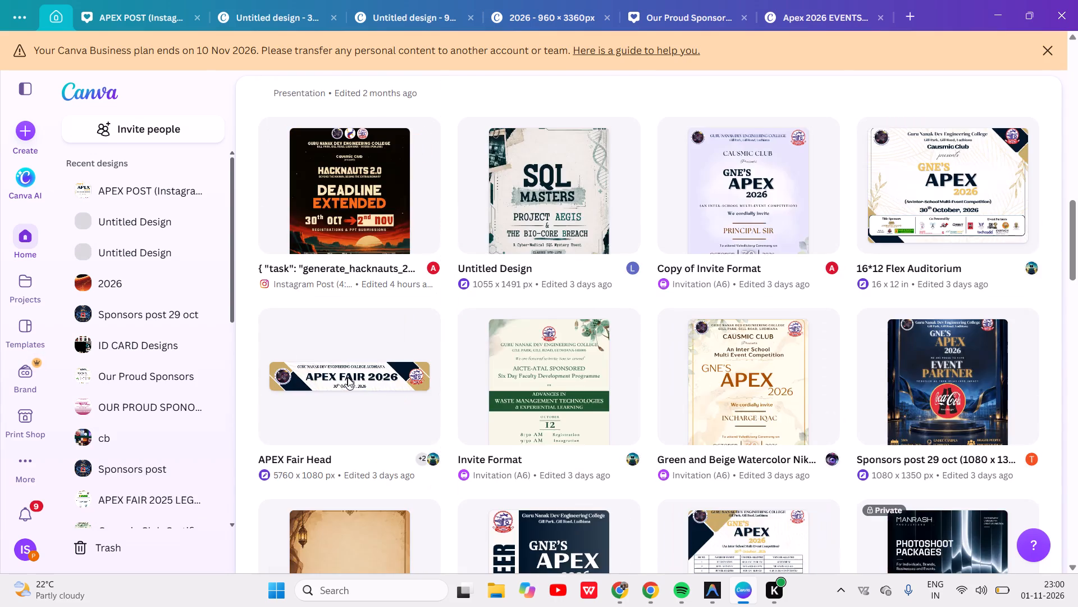
scroll(348, 377, up, 4)
scroll(348, 377, down, 4)
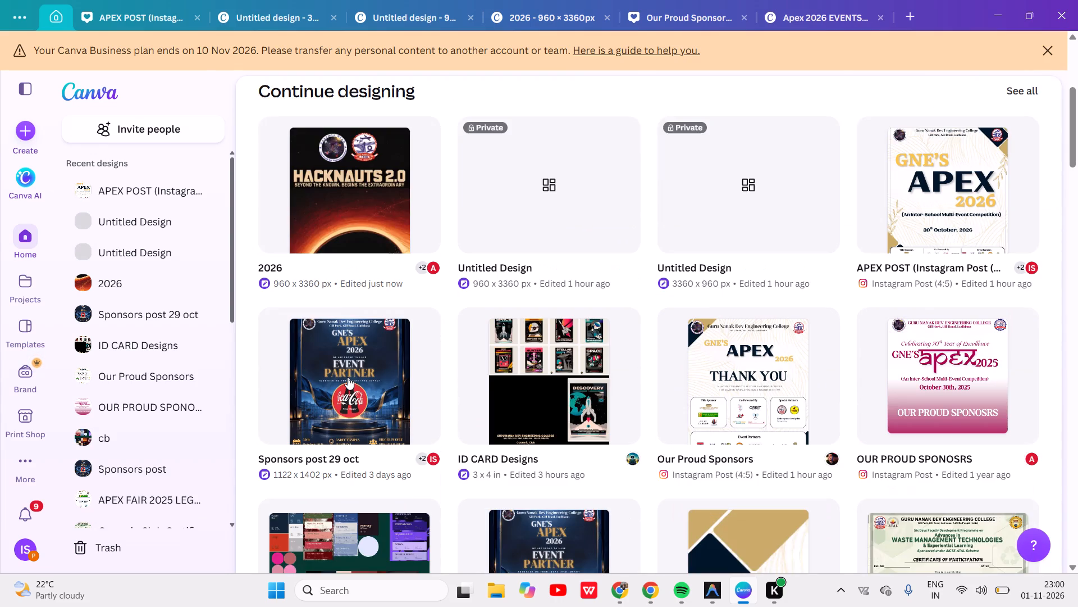
scroll(348, 377, down, 4)
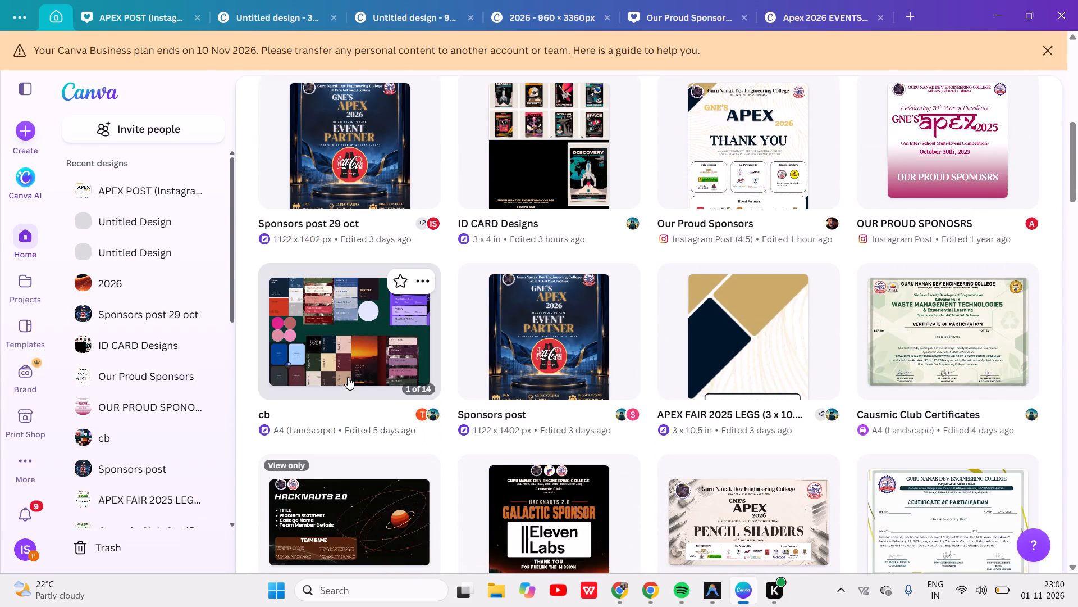
scroll(348, 377, down, 1)
scroll(463, 386, up, 1)
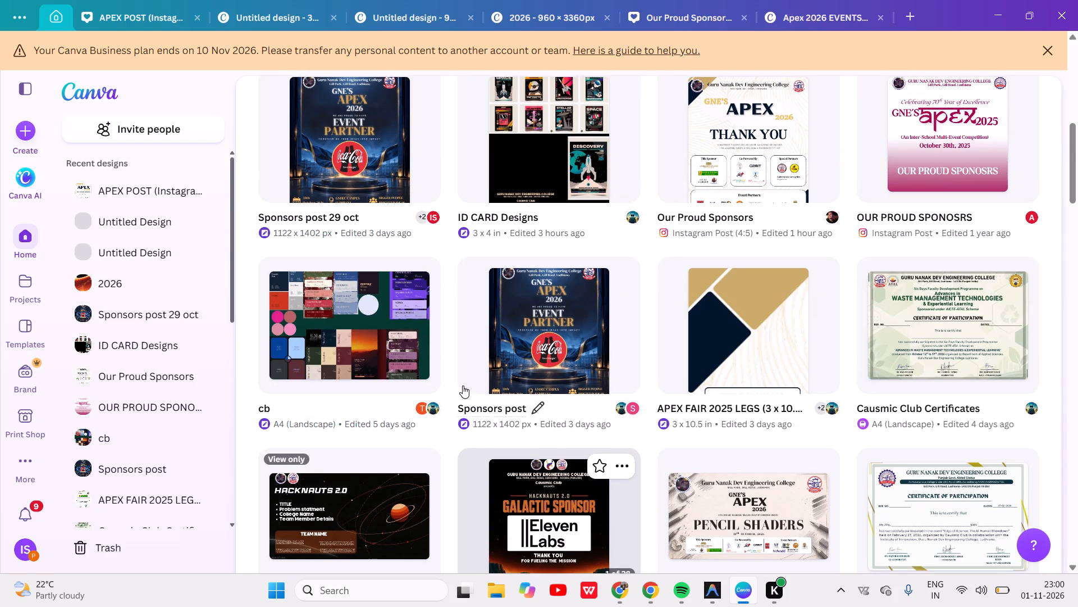
scroll(645, 346, up, 2)
scroll(645, 346, down, 2)
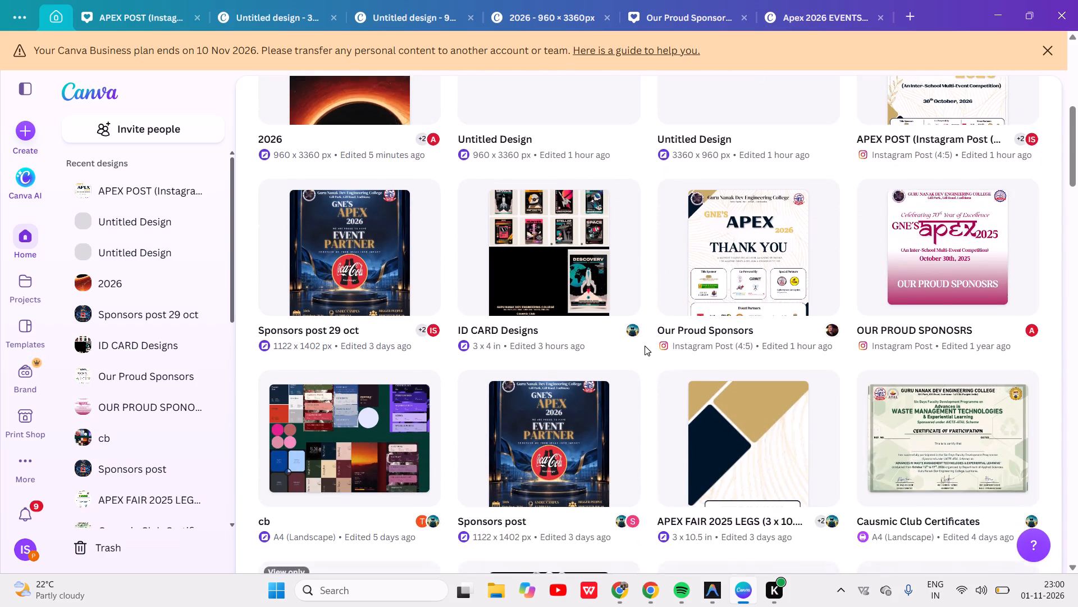
scroll(645, 346, down, 3)
scroll(645, 346, up, 1)
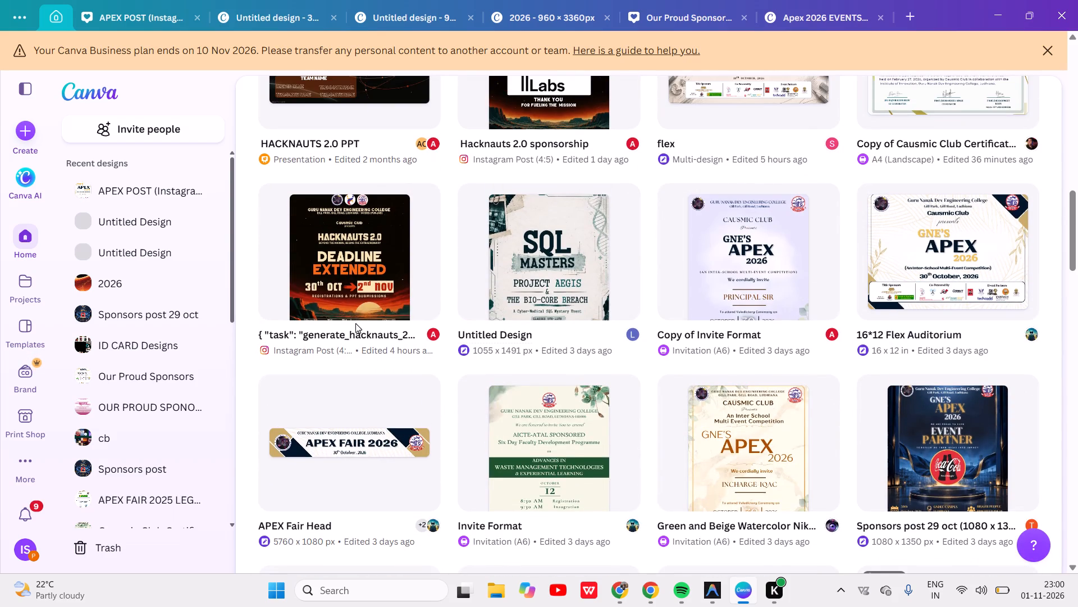
click(337, 327)
click(338, 310)
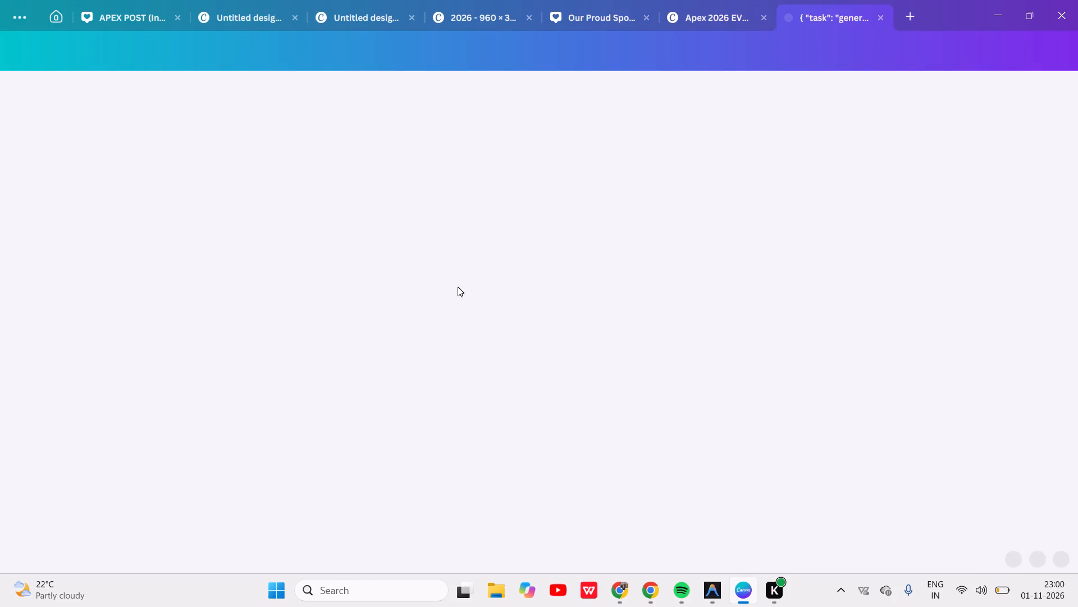
click(748, 383)
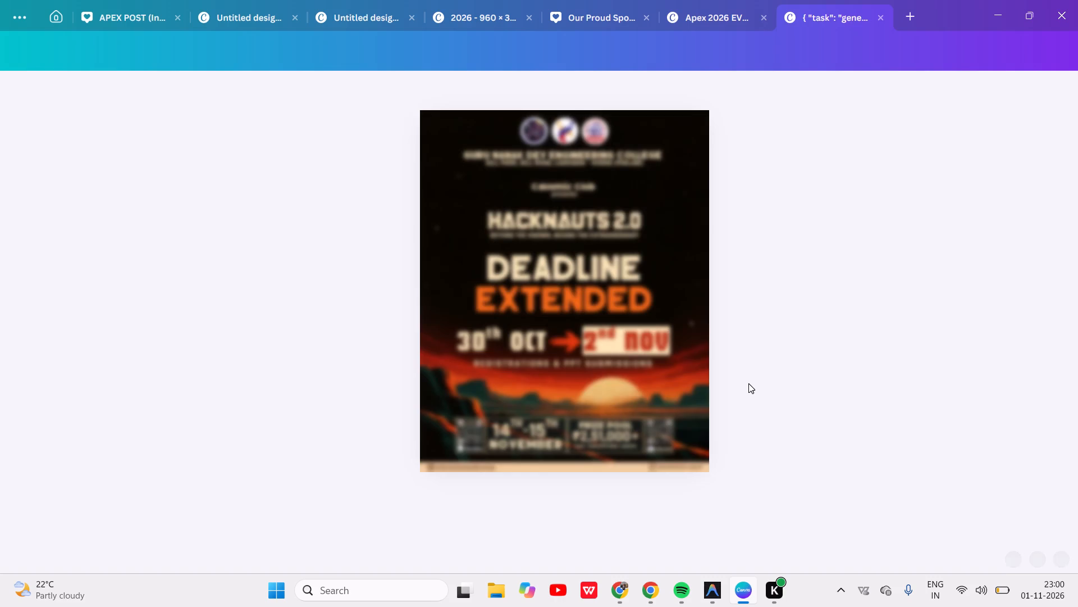
click(748, 383)
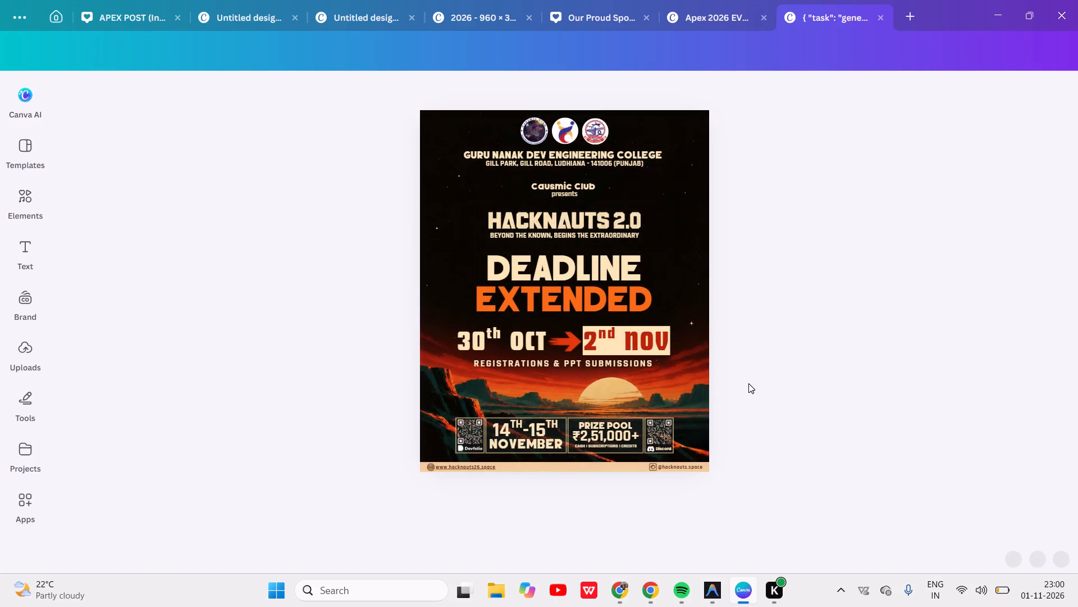
Copy all the elements of the post's page 2, including the cream, red and orange circles.
key(Right)
key(Right)
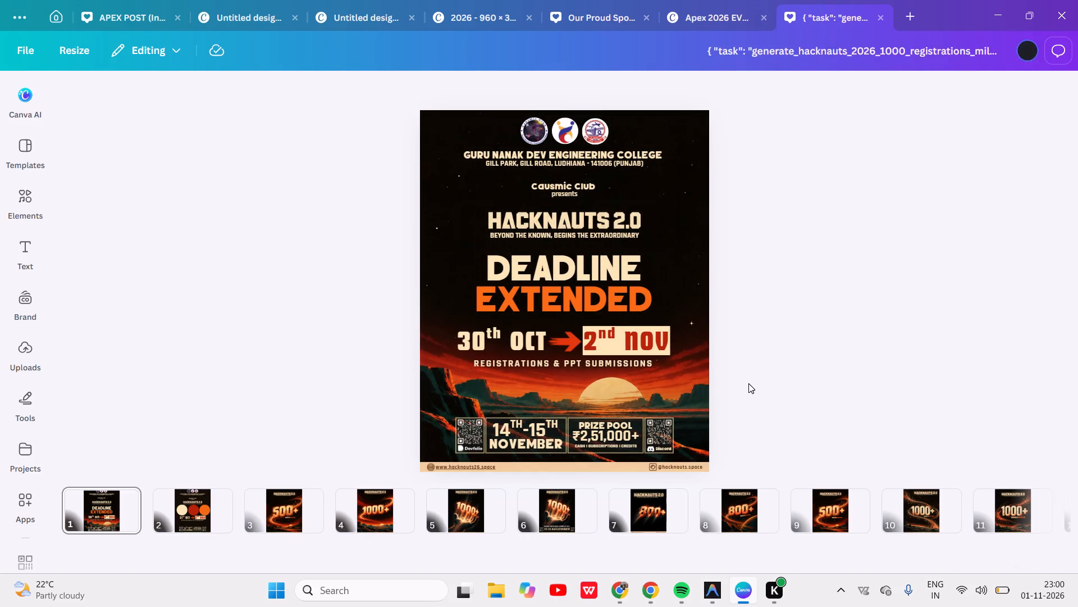
key(Right)
click(182, 514)
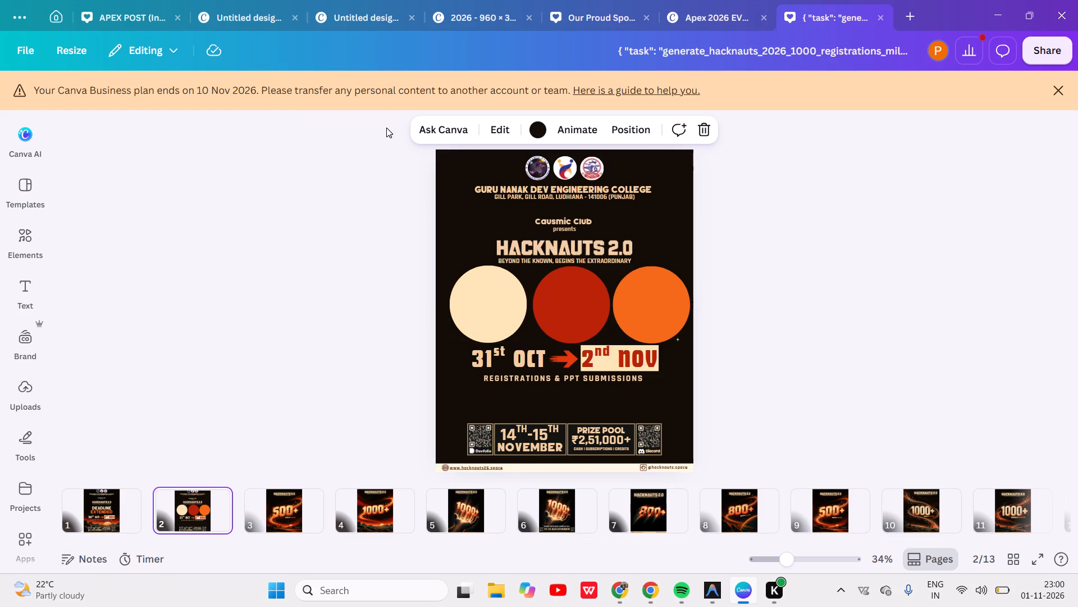
drag(380, 143, 791, 458)
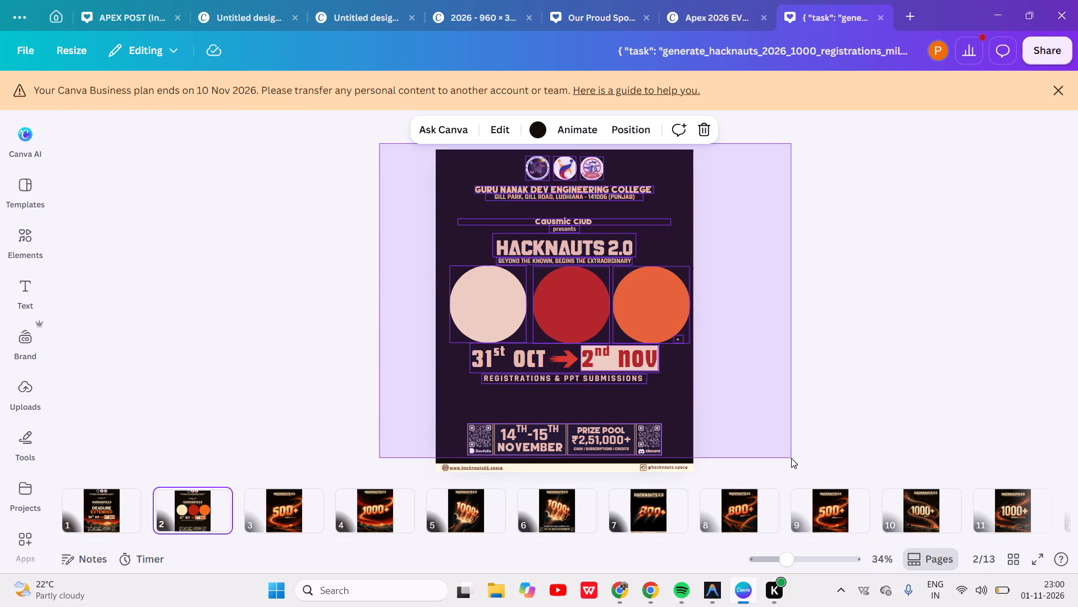
drag(791, 458, 791, 472)
key(ctrl+c)
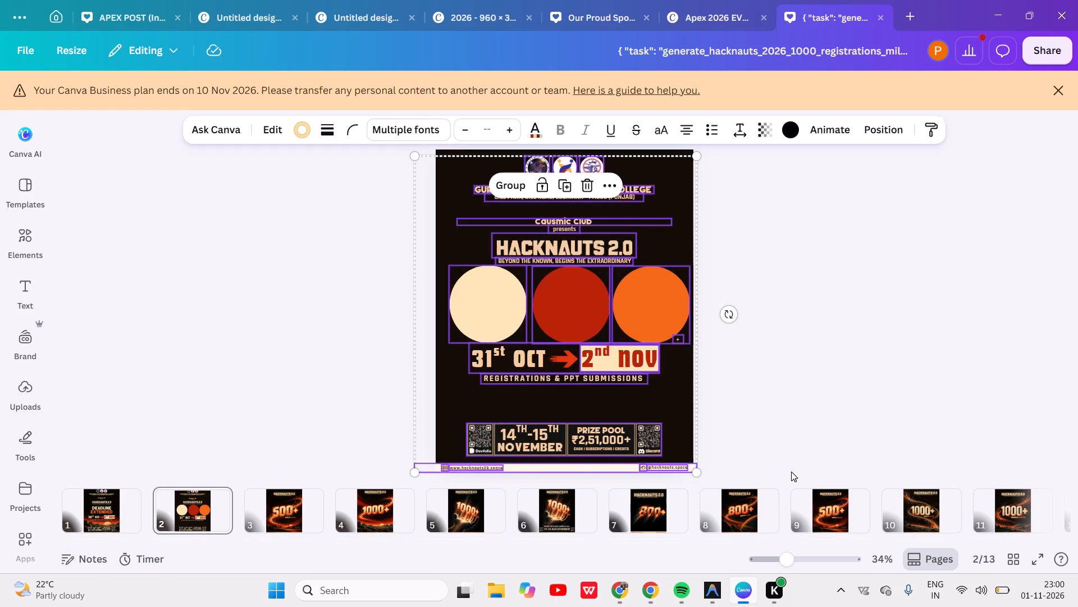
Return to the 2026 banner design (960 × 3360 px) and duplicate page 3.
click(609, 11)
click(473, 20)
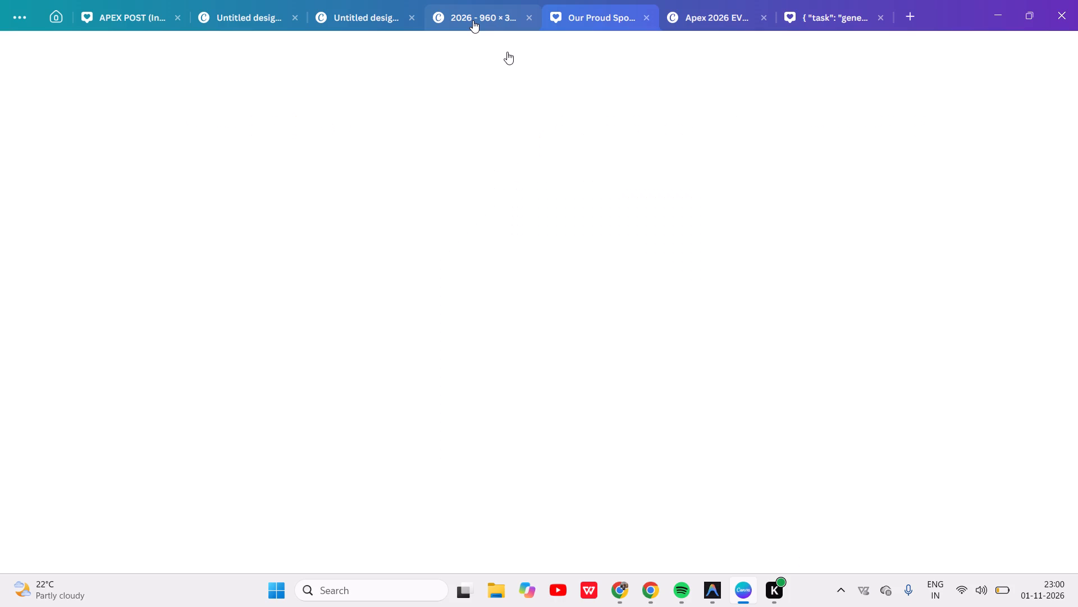
scroll(673, 370, down, 1)
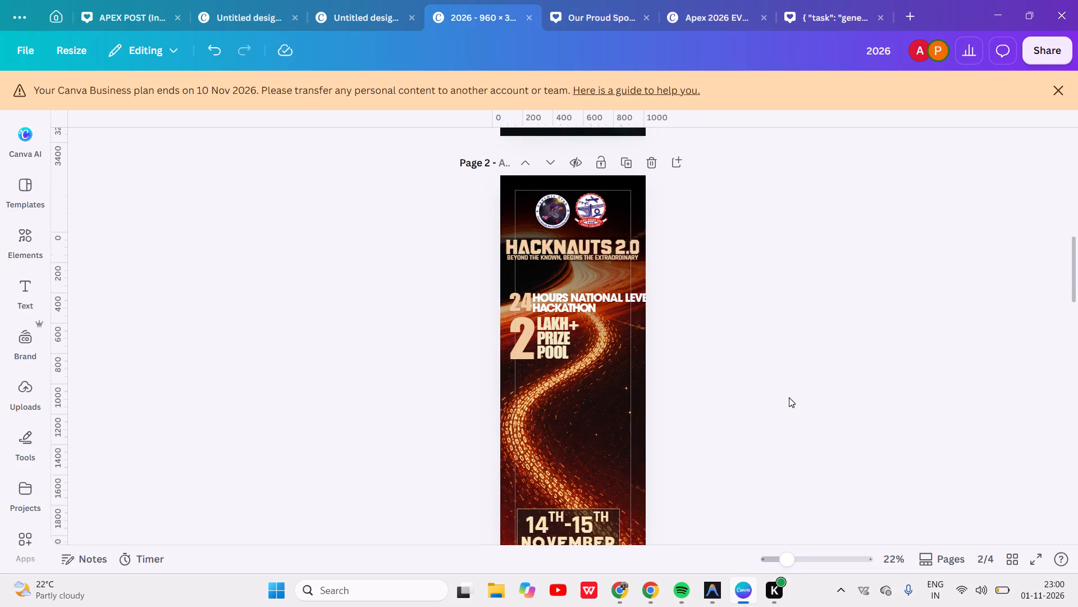
scroll(784, 420, down, 5)
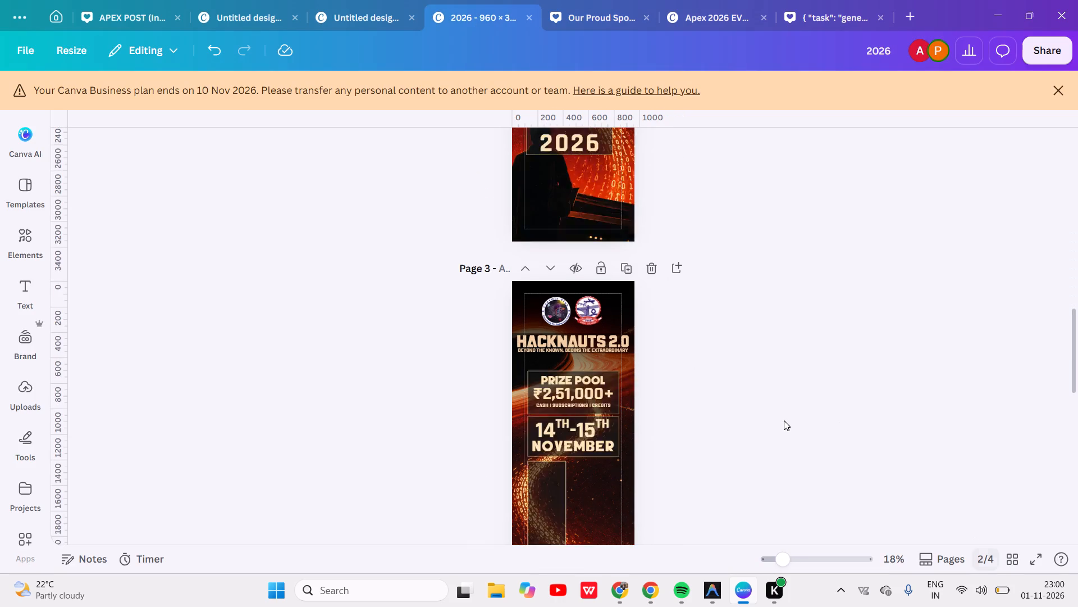
scroll(784, 420, down, 3)
scroll(600, 256, up, 4)
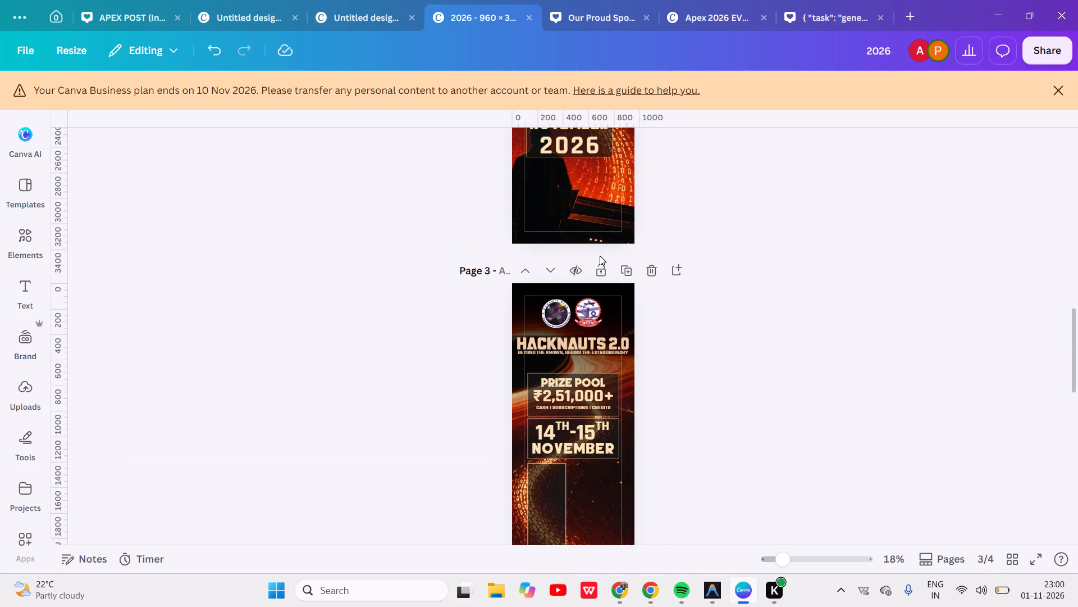
scroll(600, 256, up, 1)
click(621, 289)
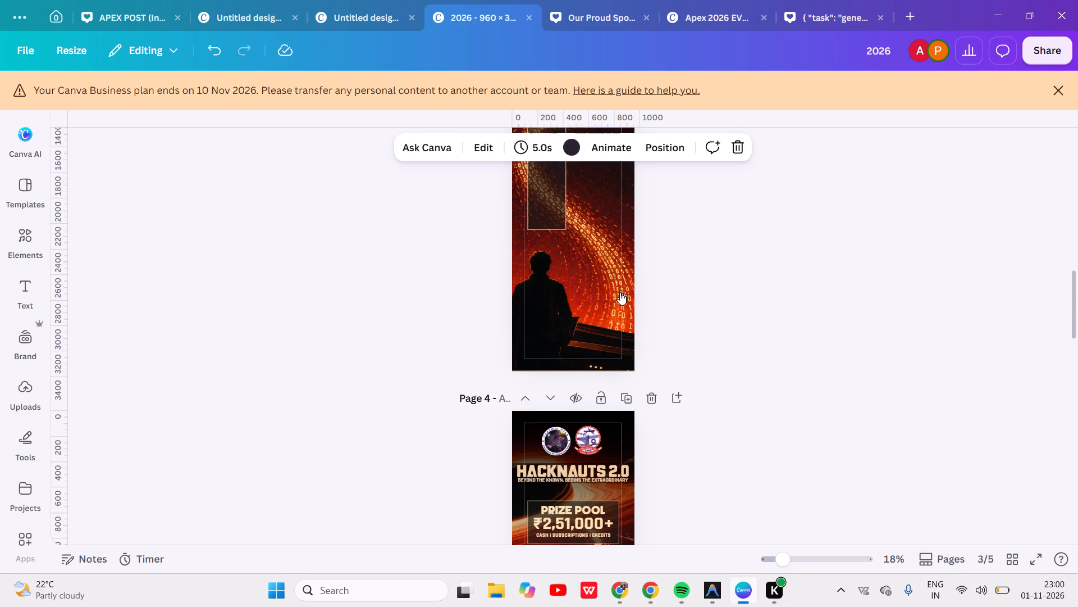
Delete the logos, title, prize pool, date and frame elements from page 3, keeping only the background image.
scroll(614, 346, up, 4)
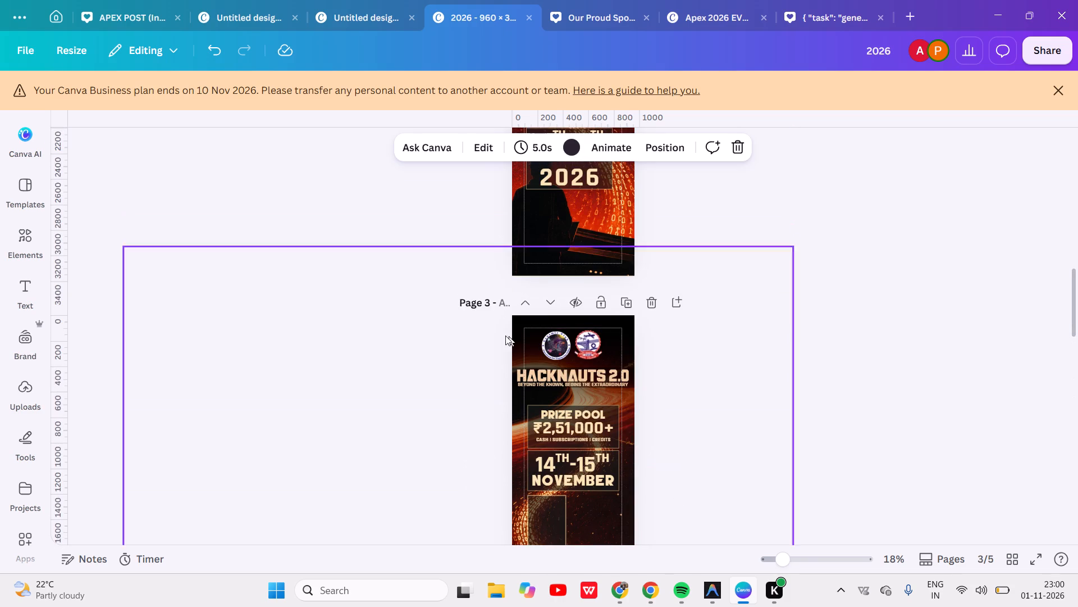
drag(487, 336, 693, 606)
key(BackSpace)
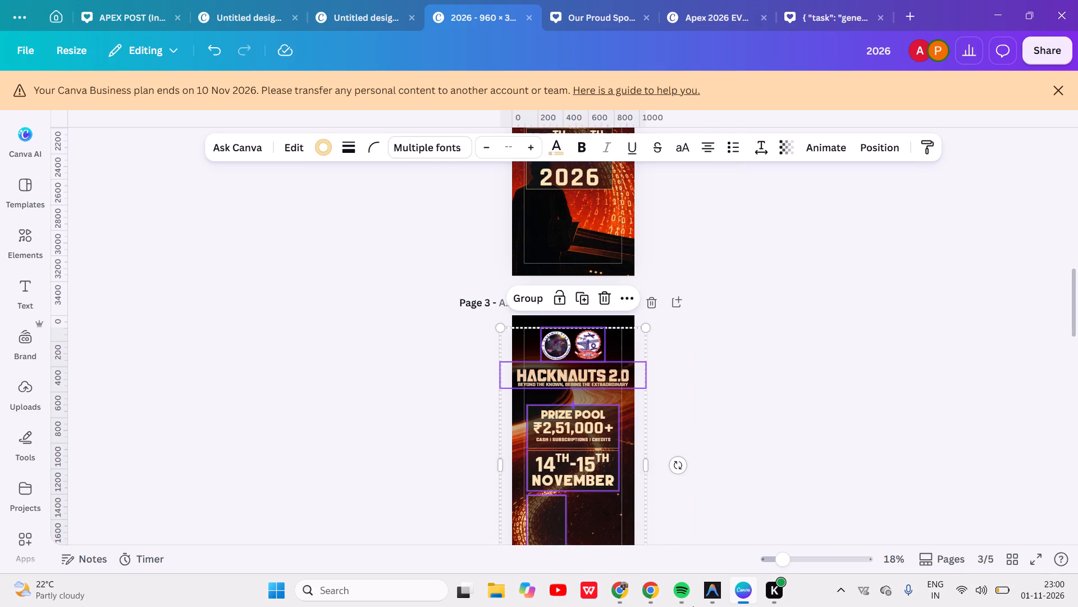
Paste the copied post elements onto page 3 and move them slightly down from the page's top edge.
click(576, 422)
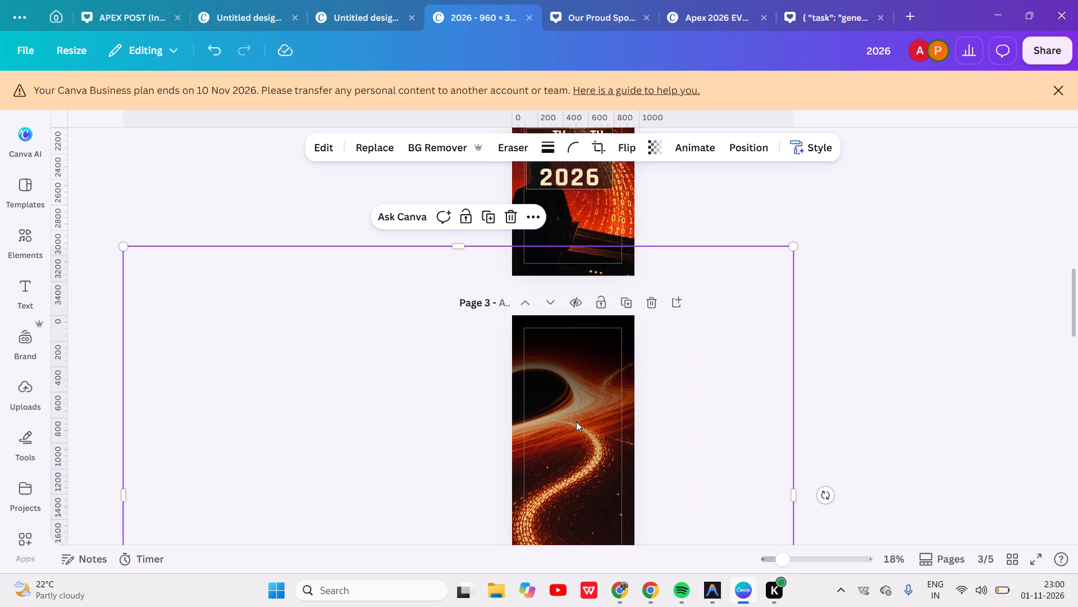
key(ctrl+v)
scroll(576, 422, down, 1)
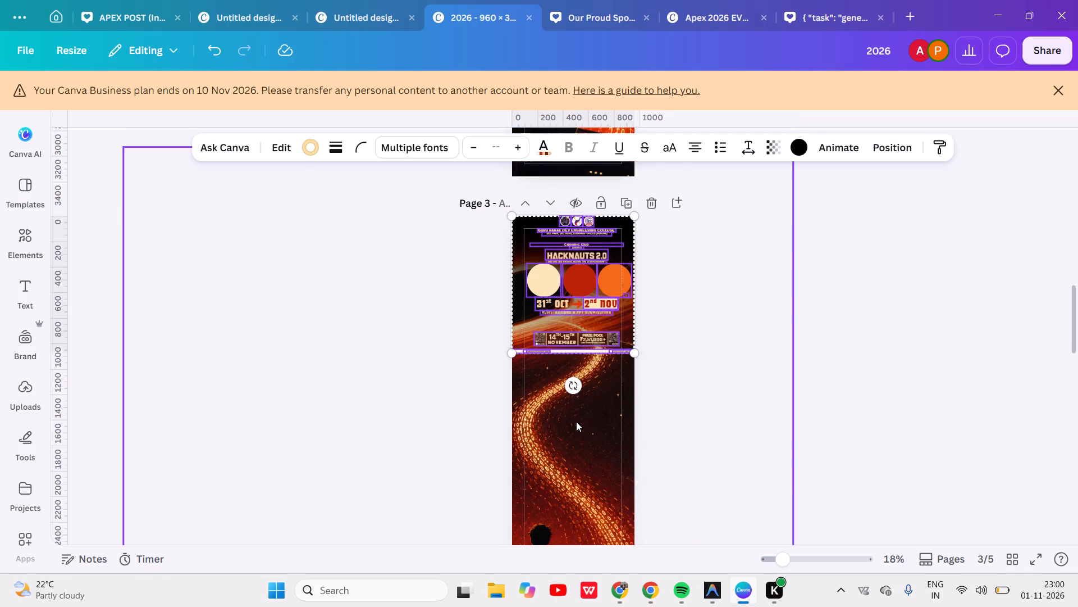
scroll(576, 422, down, 1)
drag(590, 291, 587, 333)
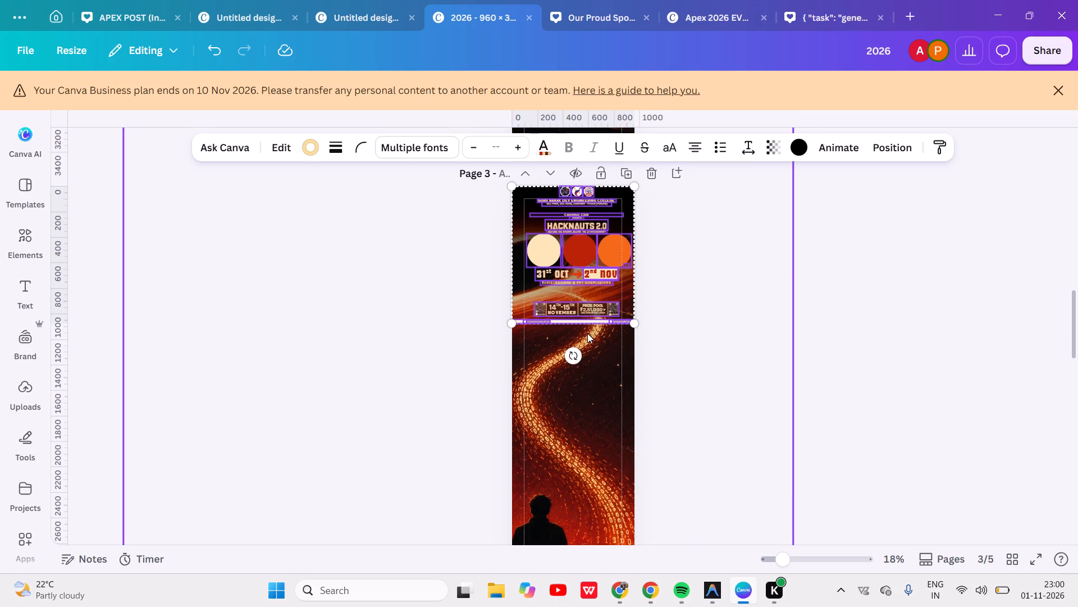
drag(587, 333, 587, 334)
click(678, 349)
click(678, 349)
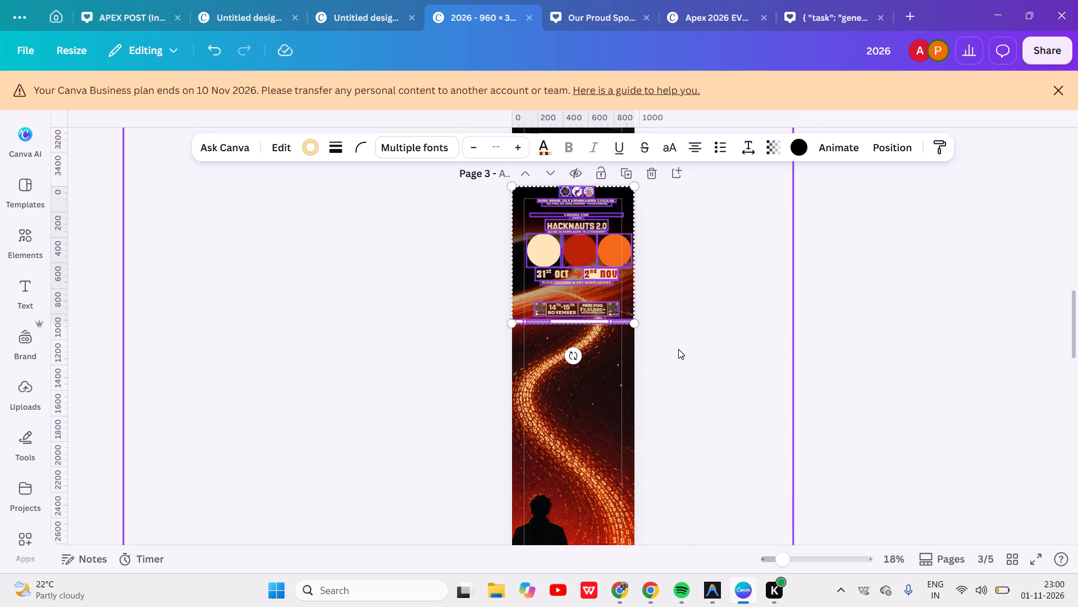
click(678, 349)
click(891, 330)
click(891, 330)
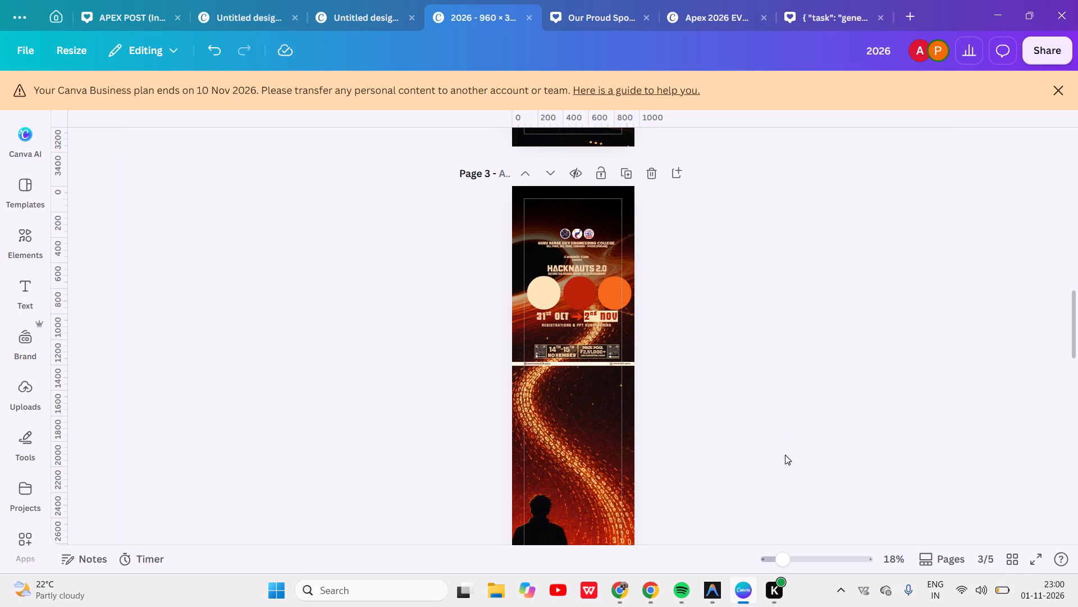
Copy the hex colour code #B92207 of the red circle on page 3.
scroll(700, 378, up, 2)
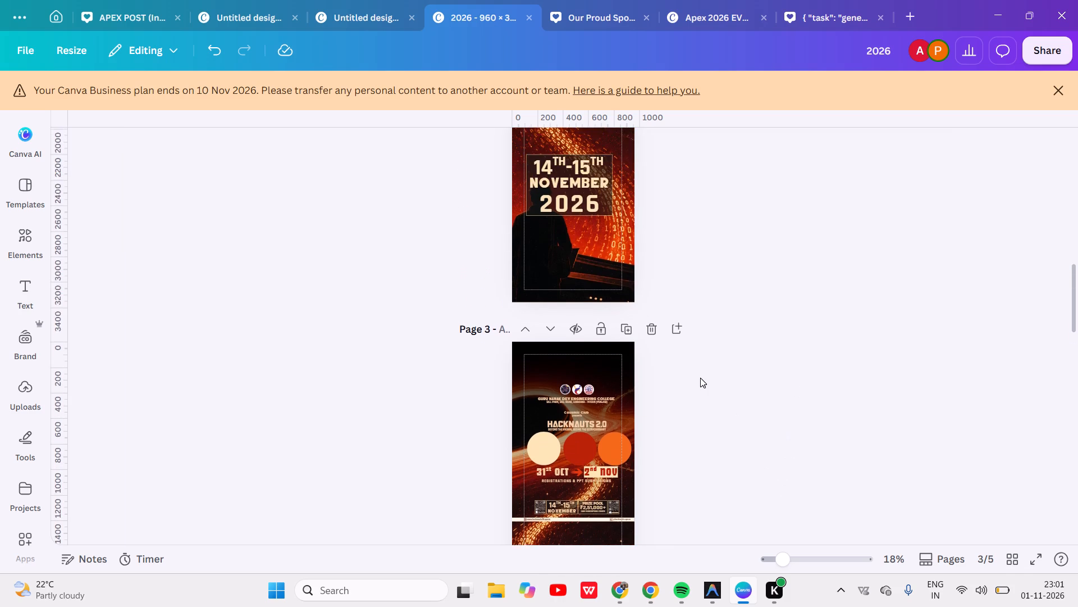
scroll(700, 378, up, 2)
scroll(700, 378, down, 2)
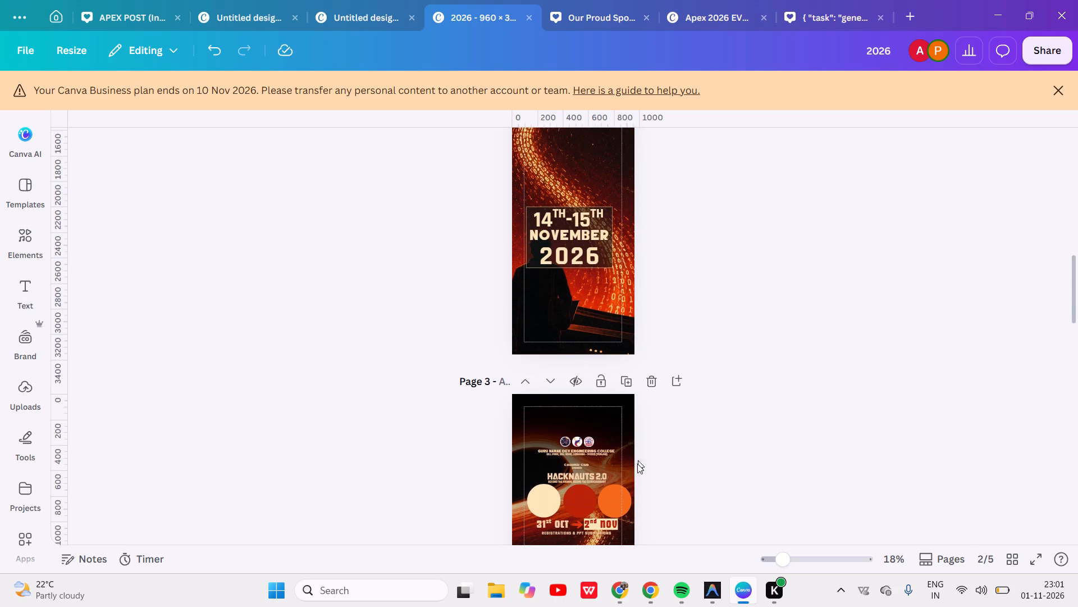
click(573, 511)
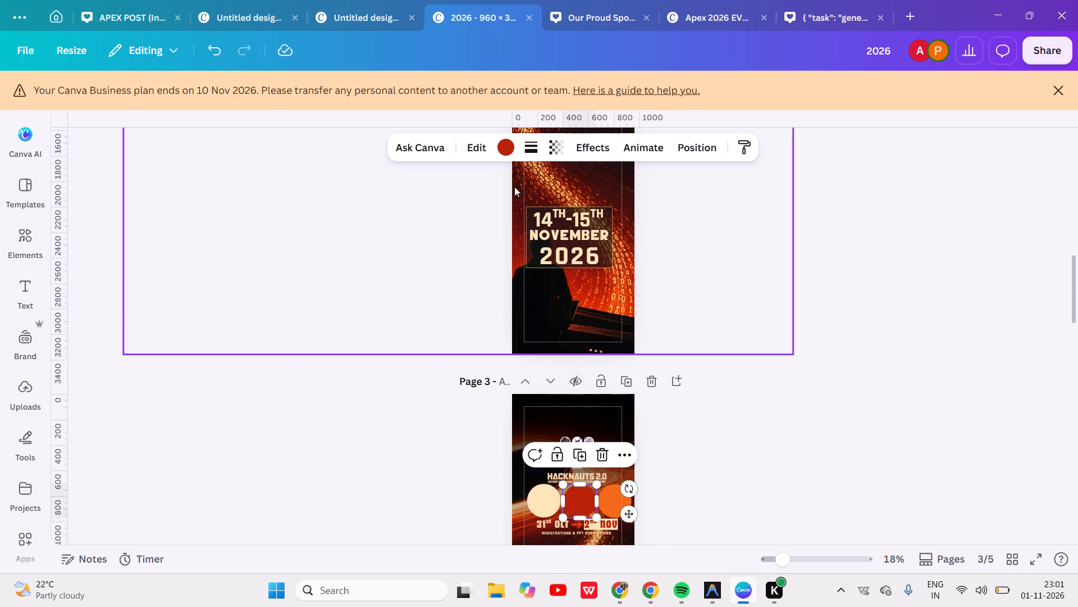
click(500, 147)
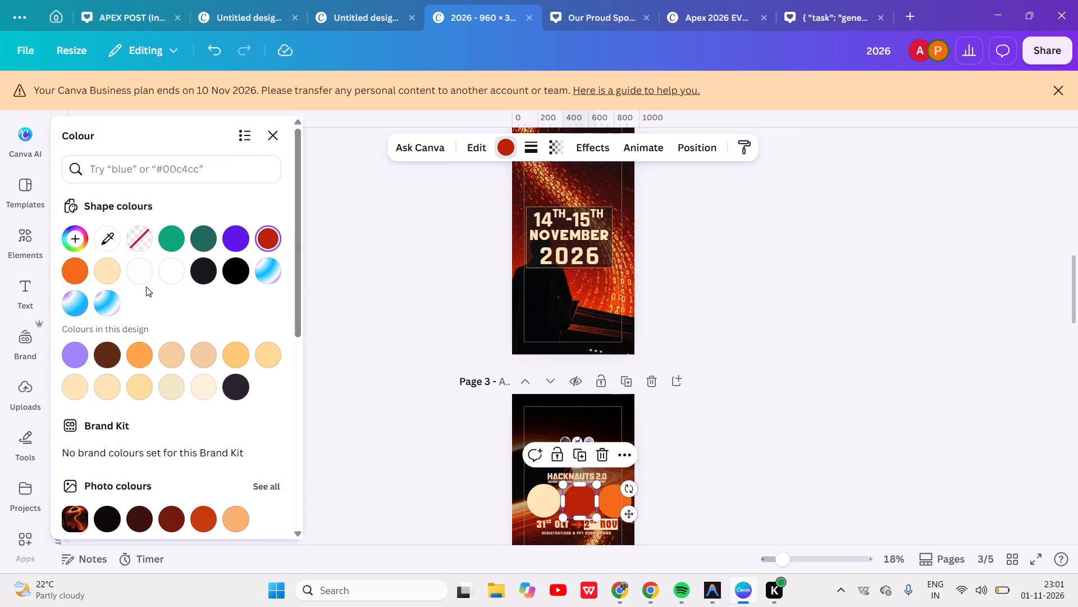
click(262, 232)
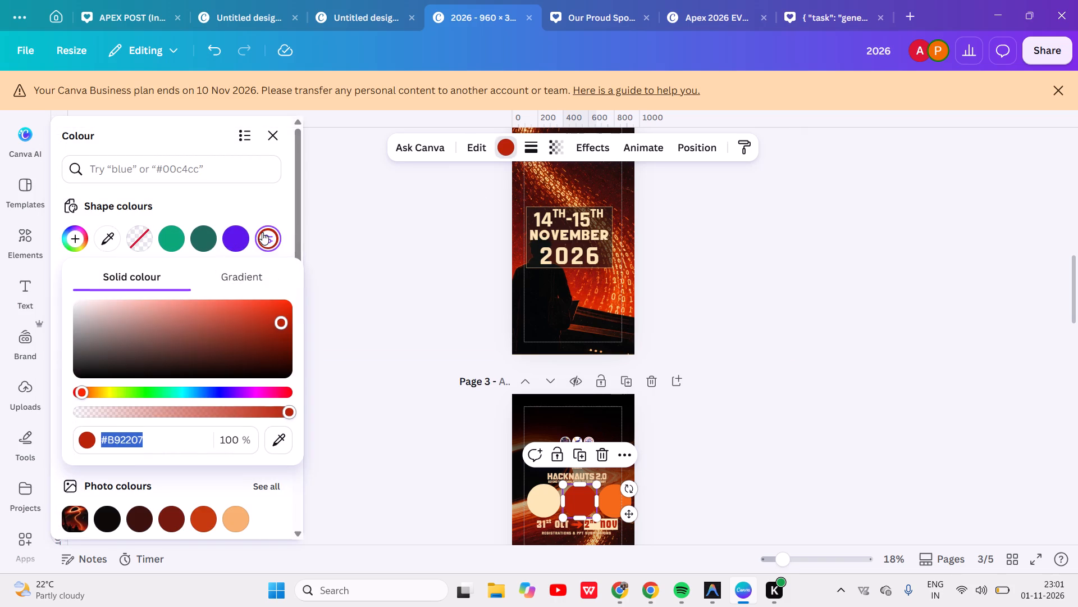
click(170, 422)
drag(167, 432, 153, 436)
drag(153, 436, 97, 436)
key(ctrl+c)
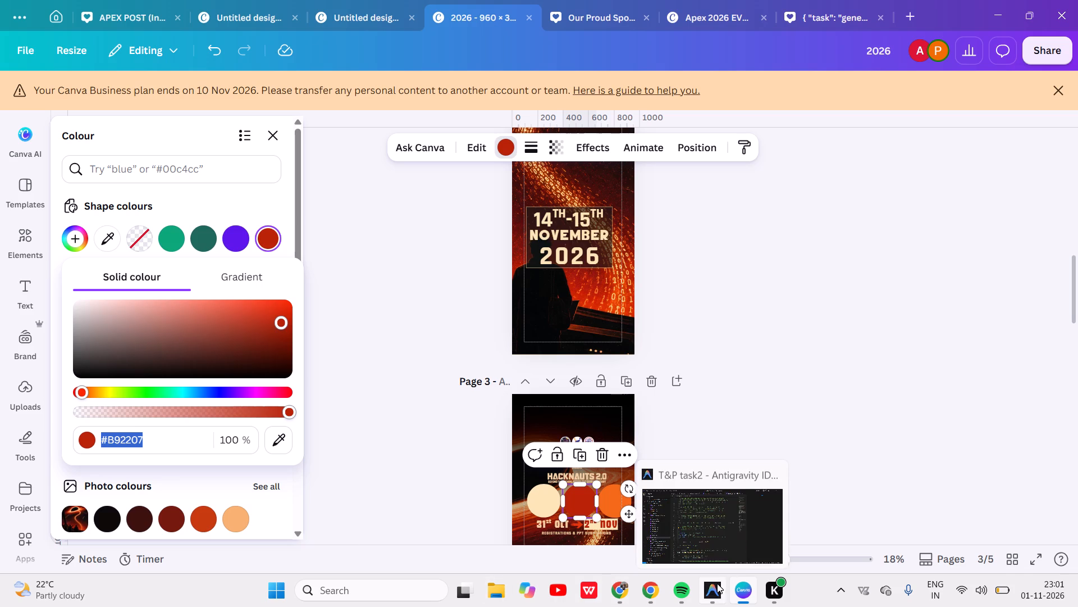
Switch to the Chrome window that has the certificate design open.
click(620, 547)
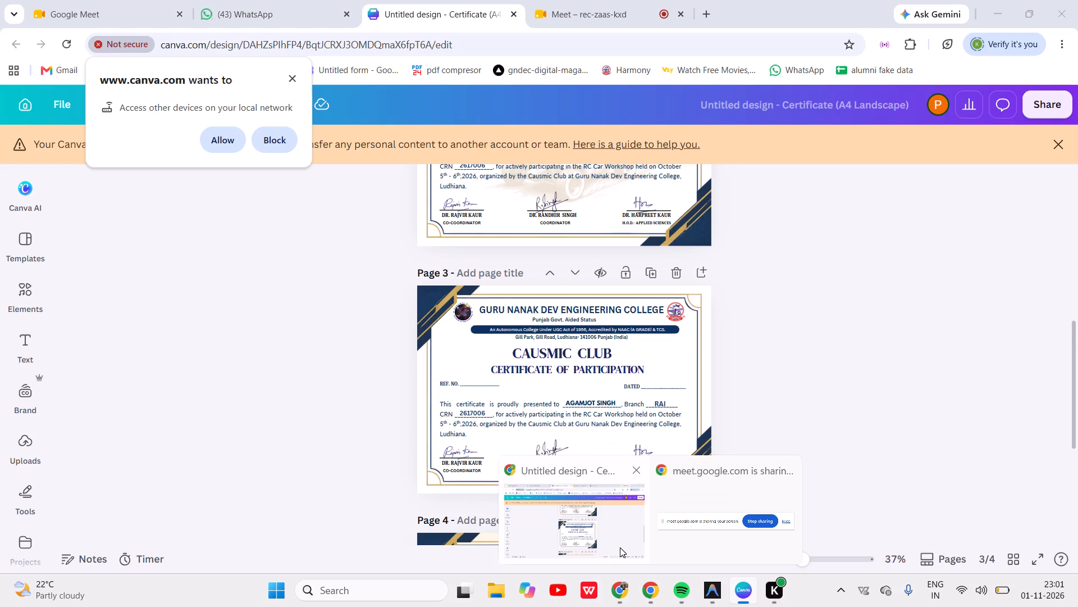
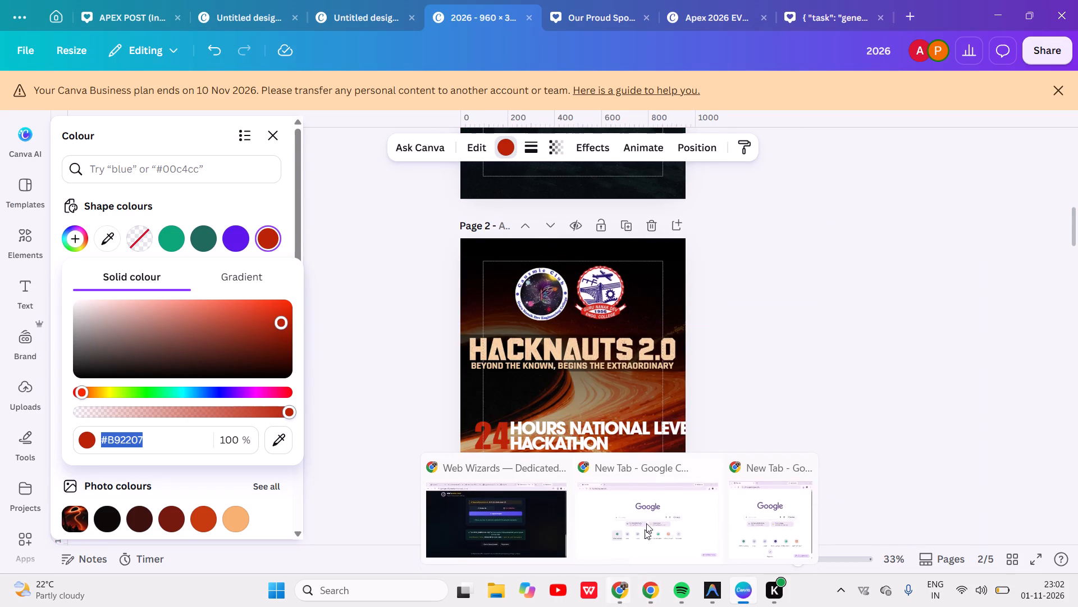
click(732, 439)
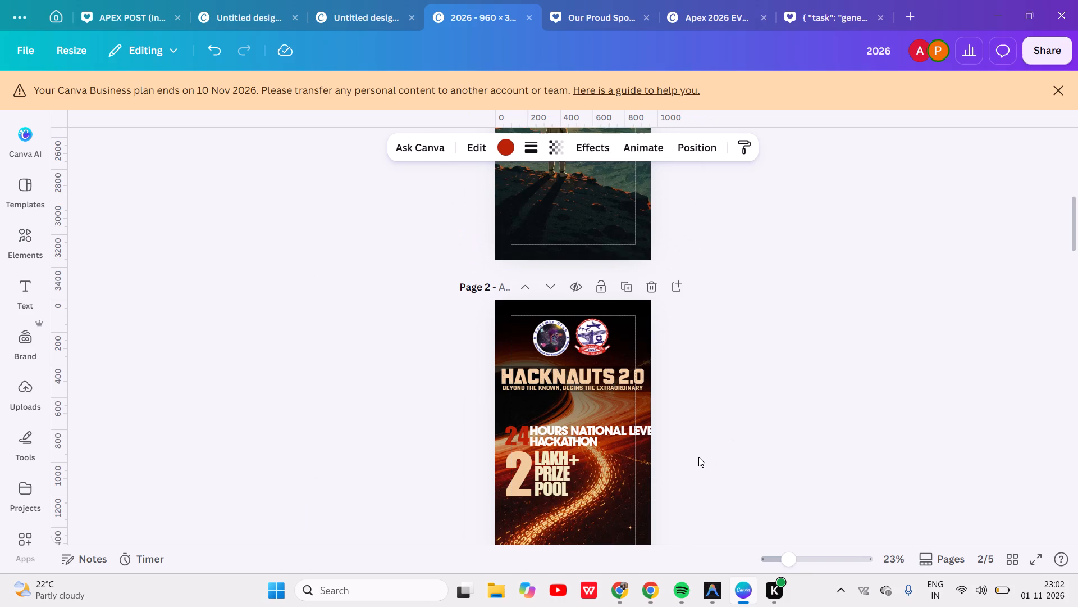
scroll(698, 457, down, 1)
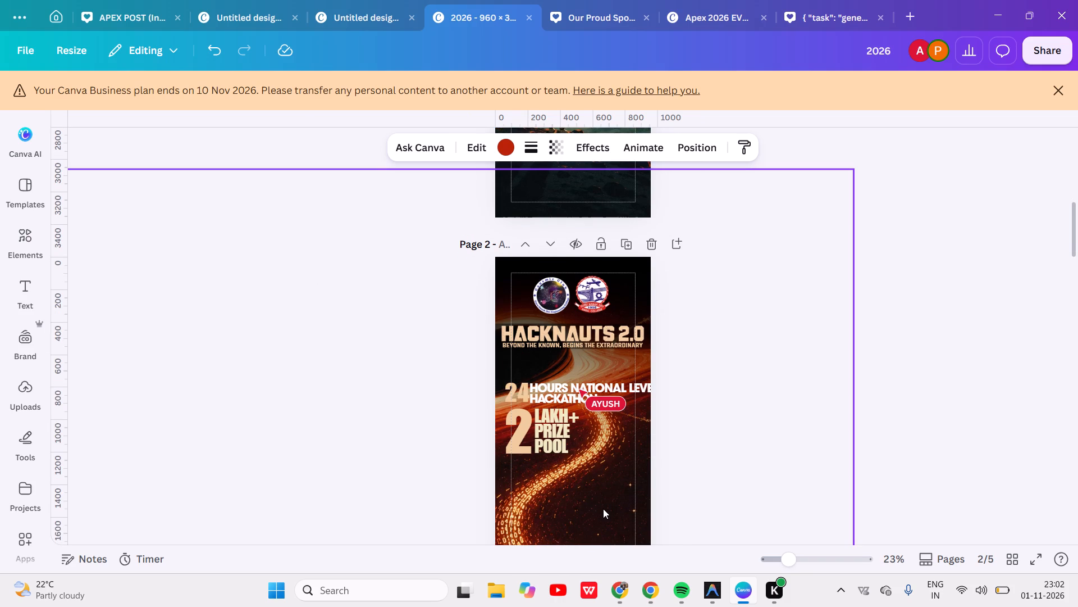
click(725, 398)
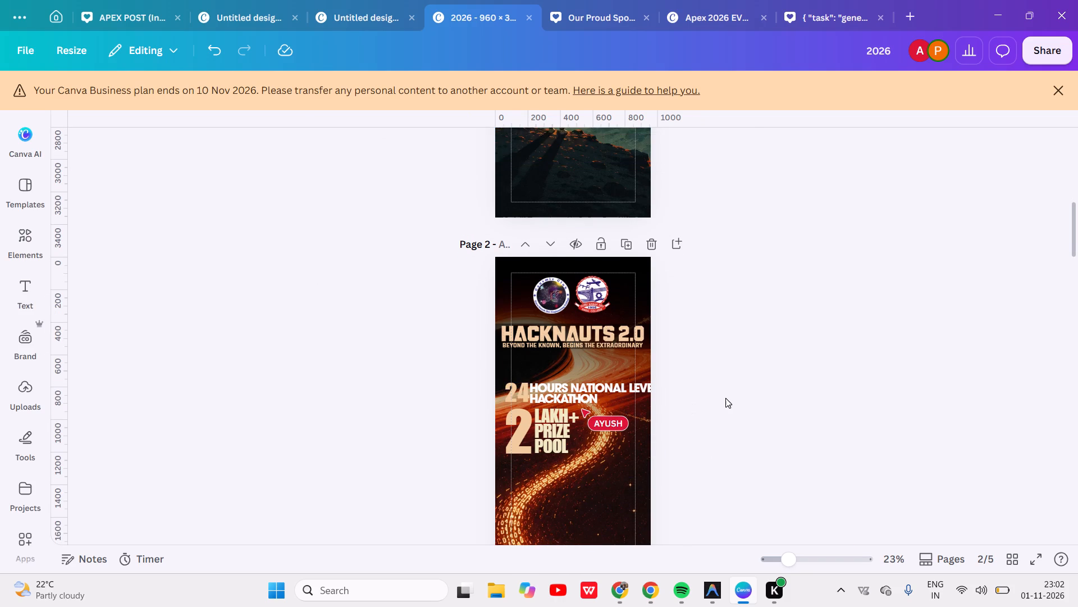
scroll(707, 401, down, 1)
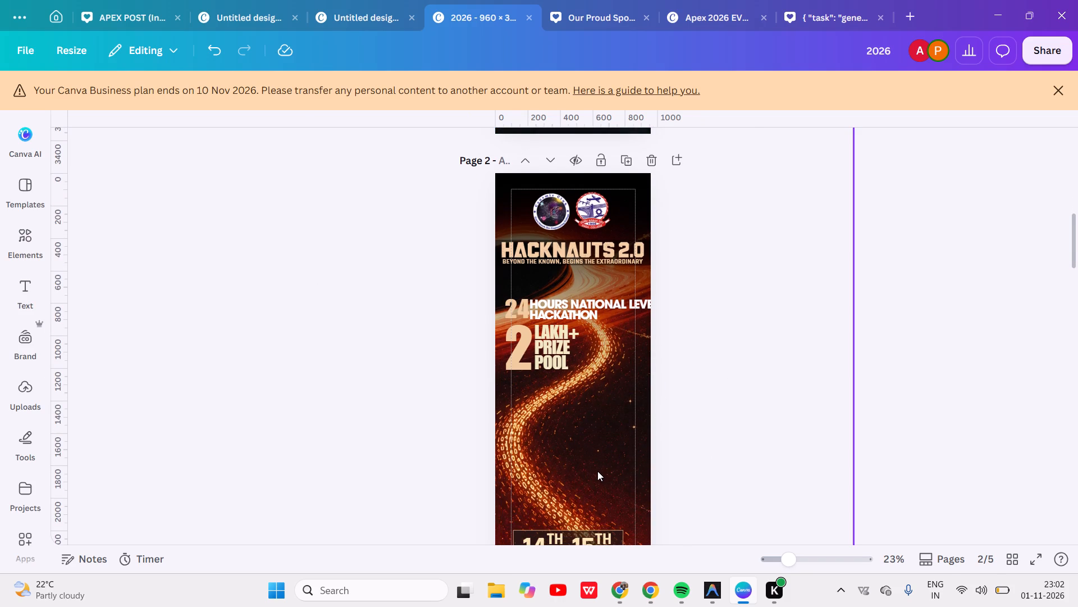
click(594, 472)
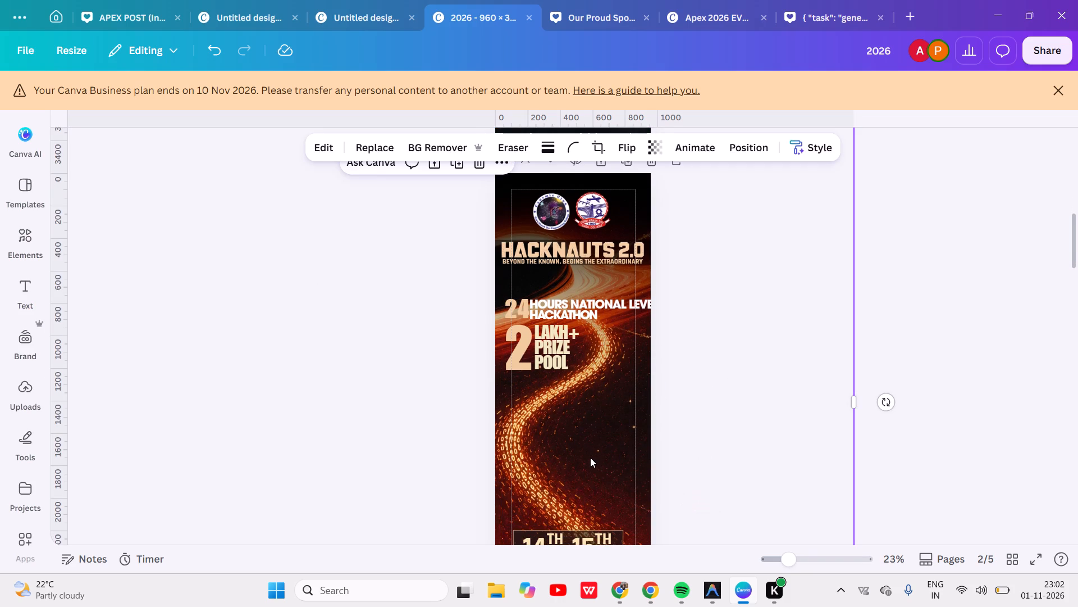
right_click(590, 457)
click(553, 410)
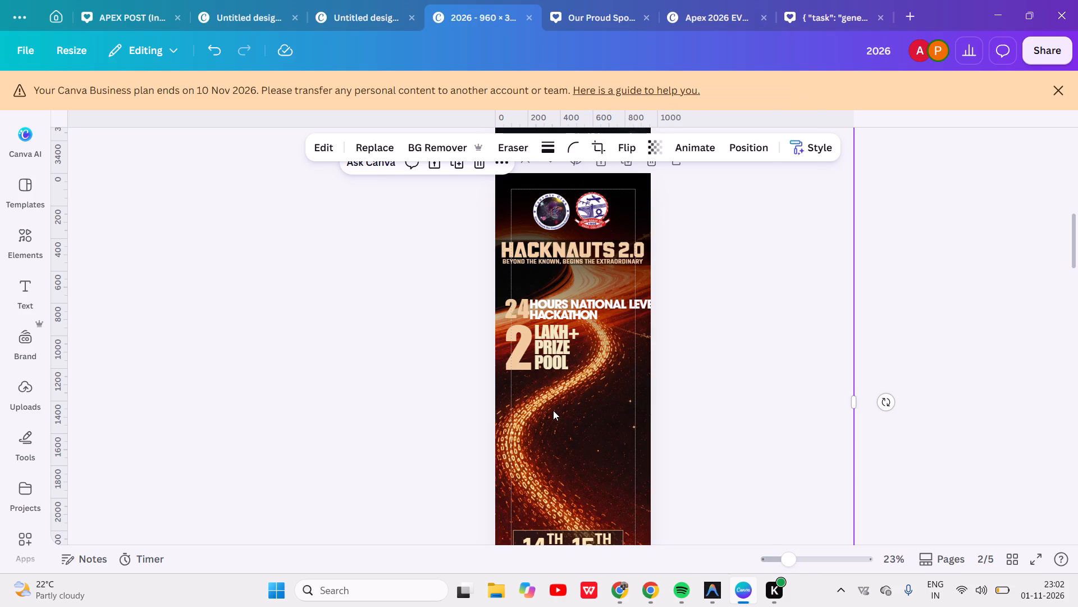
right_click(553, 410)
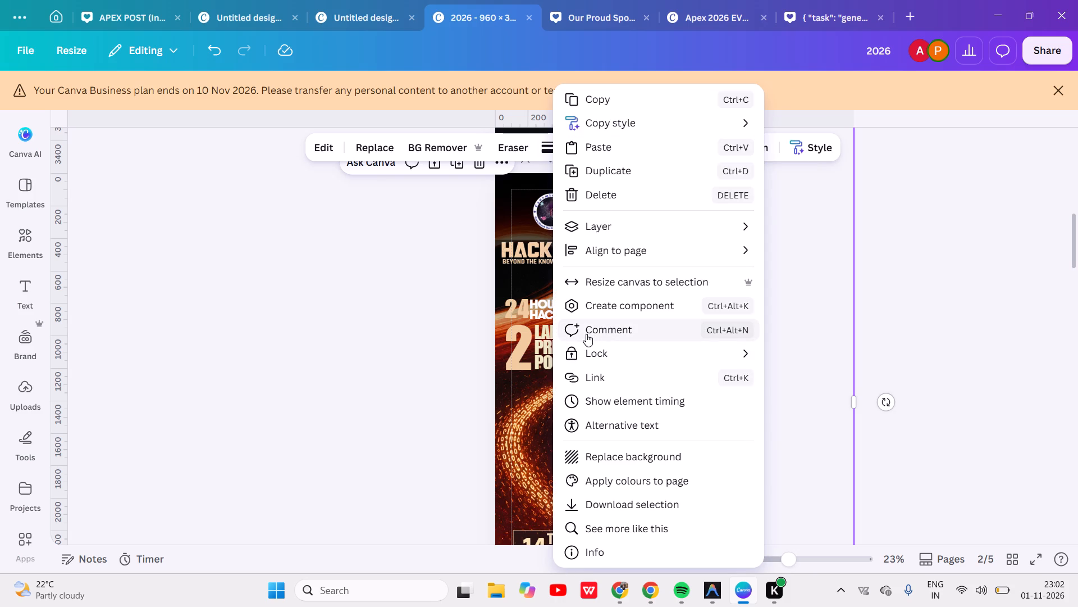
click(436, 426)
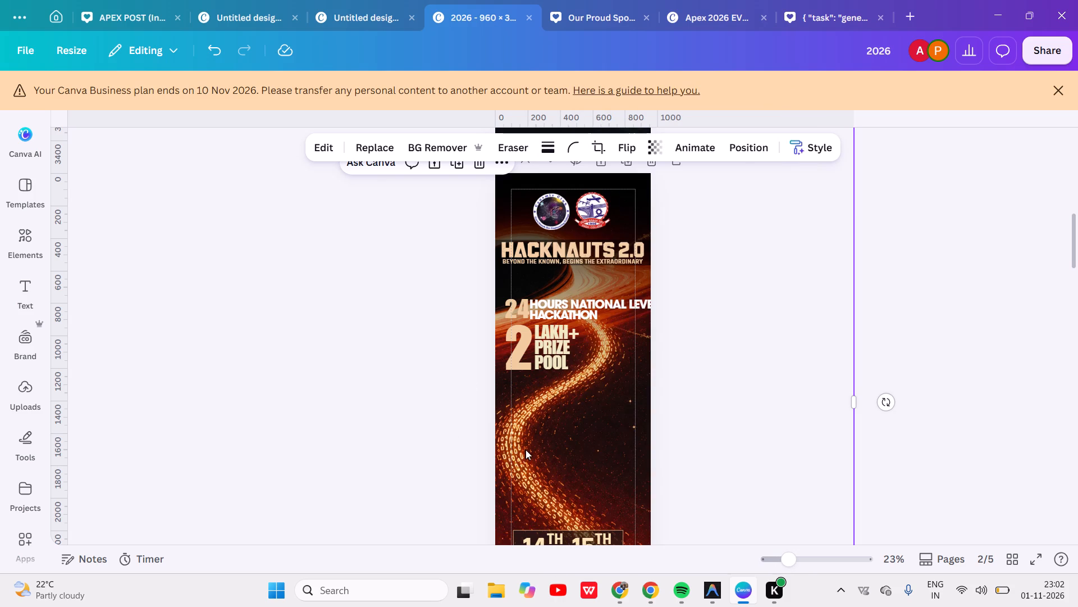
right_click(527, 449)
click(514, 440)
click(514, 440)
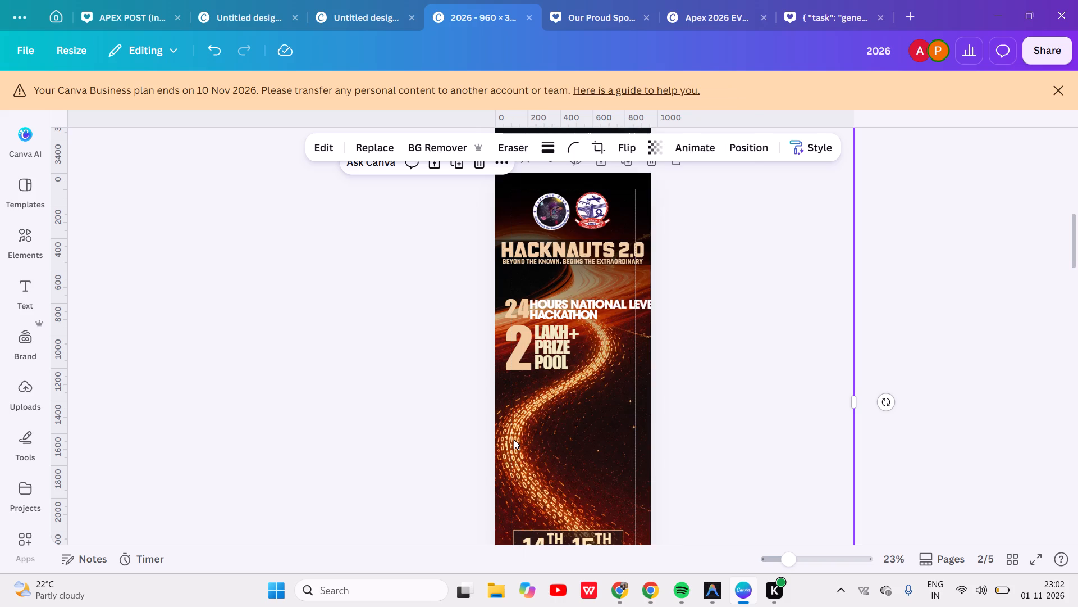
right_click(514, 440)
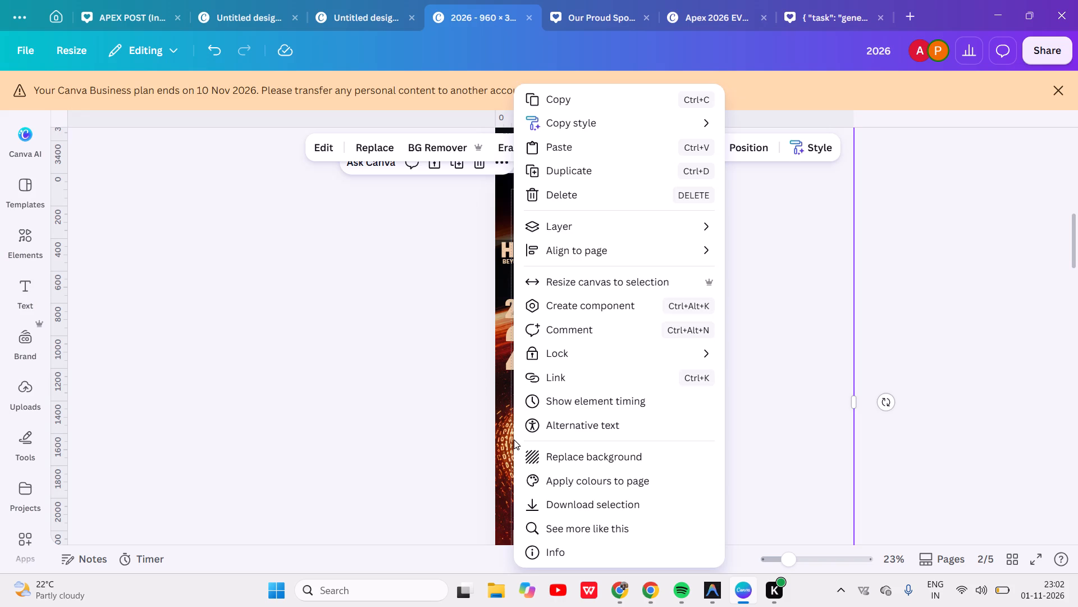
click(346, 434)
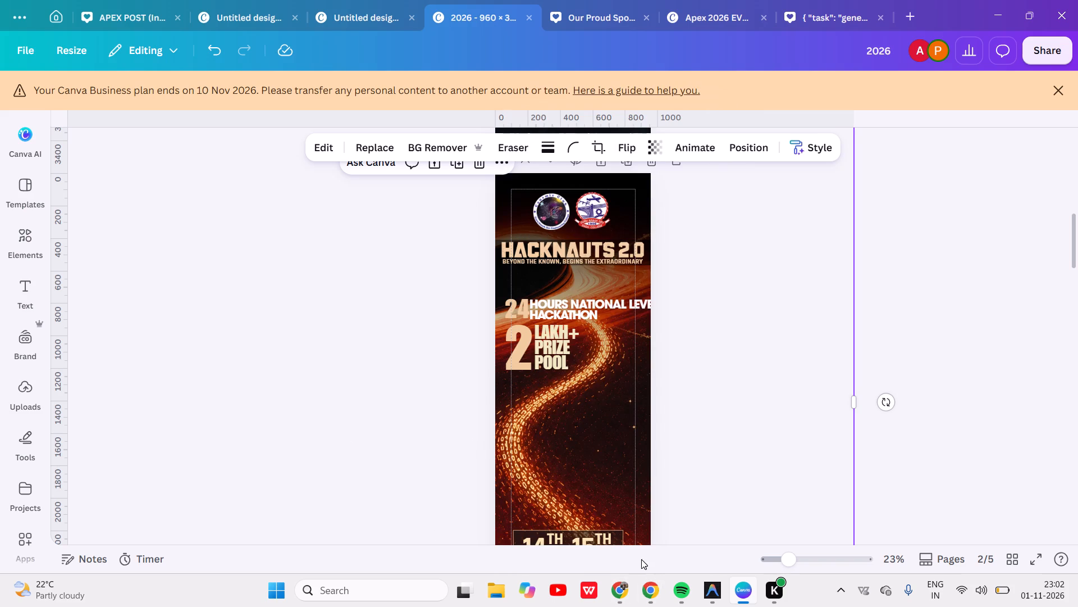
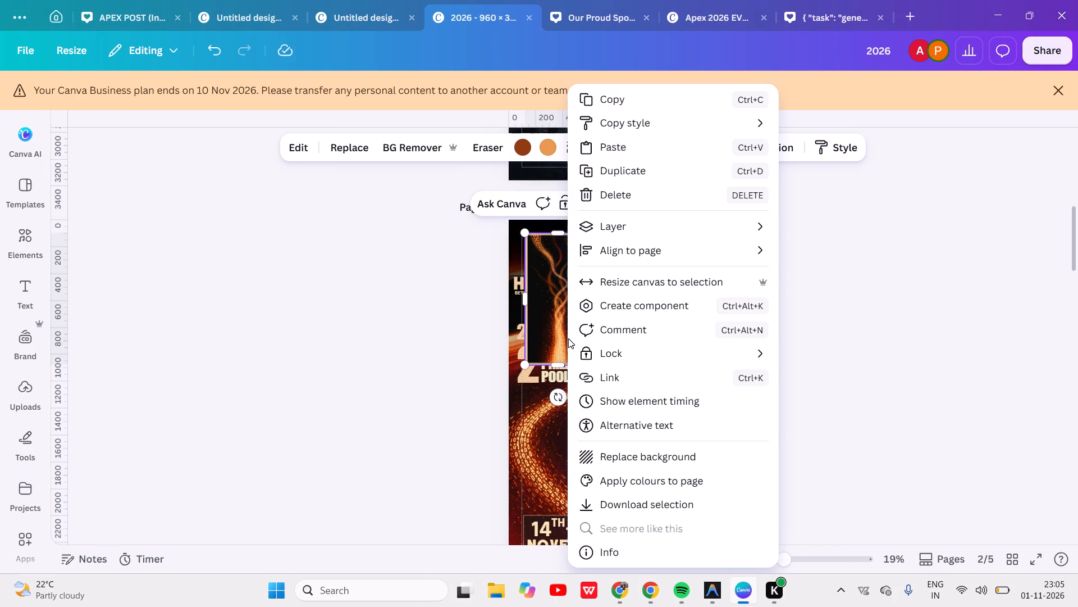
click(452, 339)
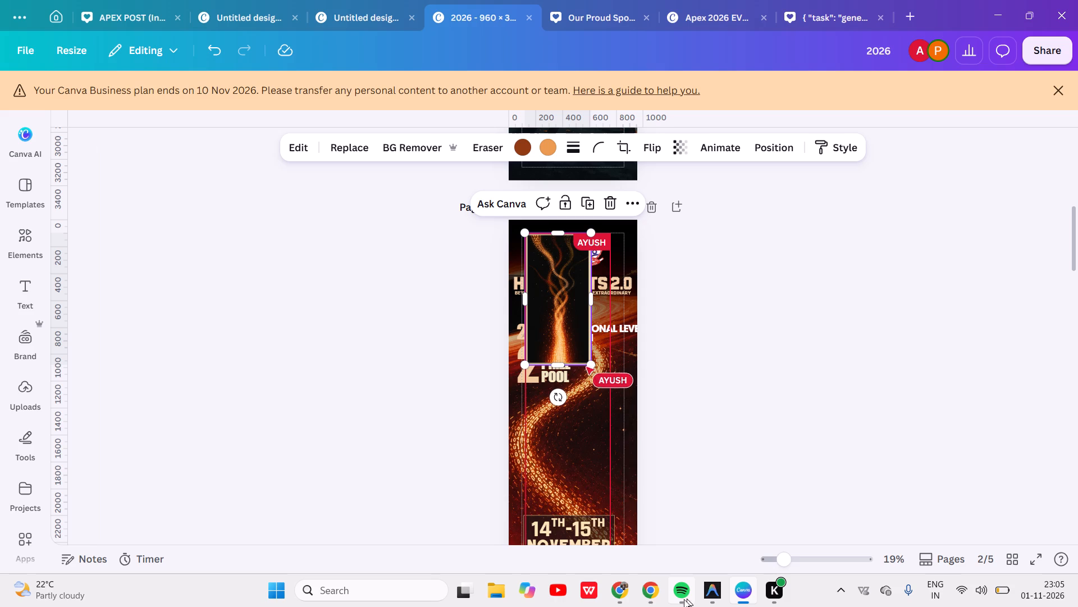
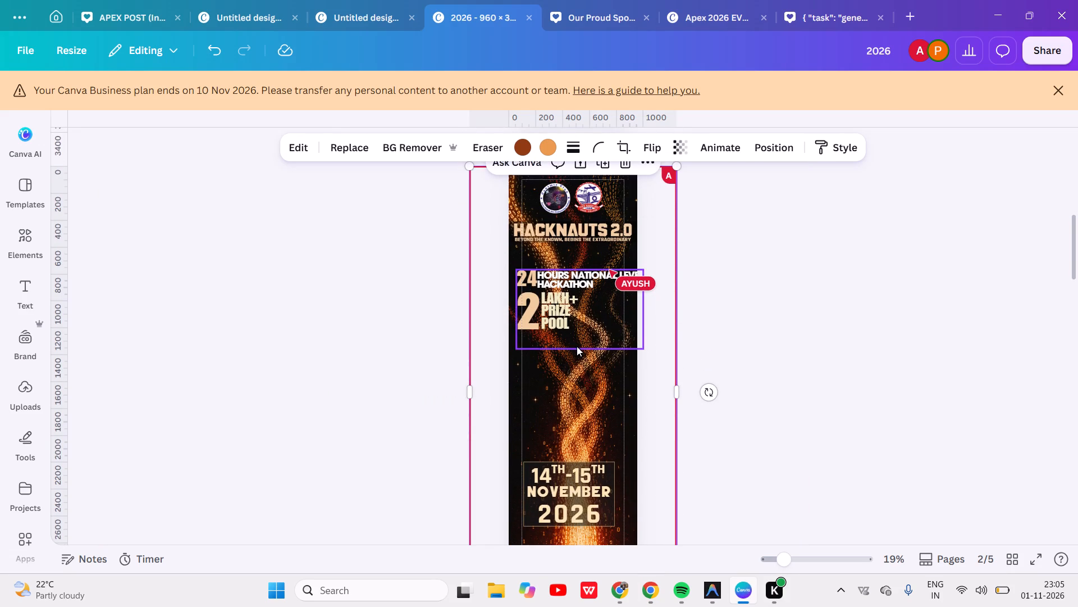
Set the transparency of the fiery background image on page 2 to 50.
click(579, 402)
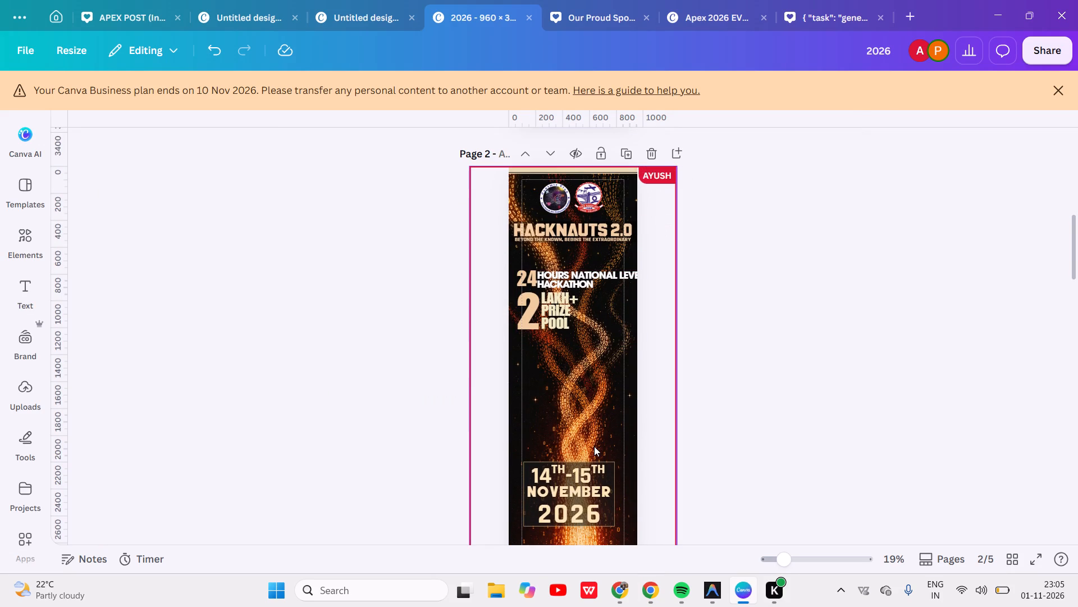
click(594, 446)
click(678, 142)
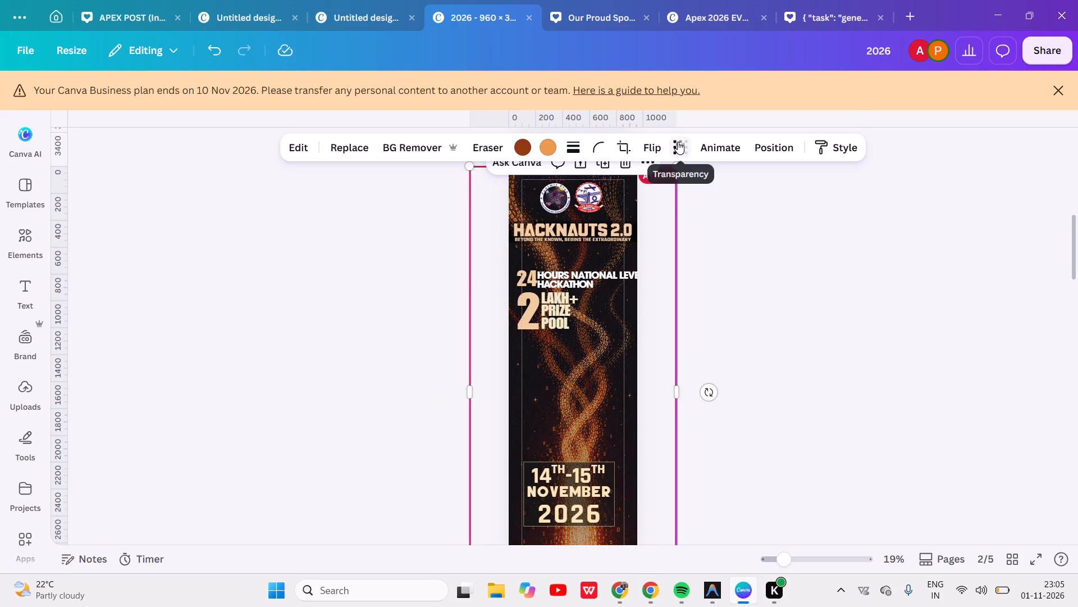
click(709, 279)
Delete the fiery background image from the Hacknauts 2.0 banner on page 2.
scroll(709, 279, down, 1)
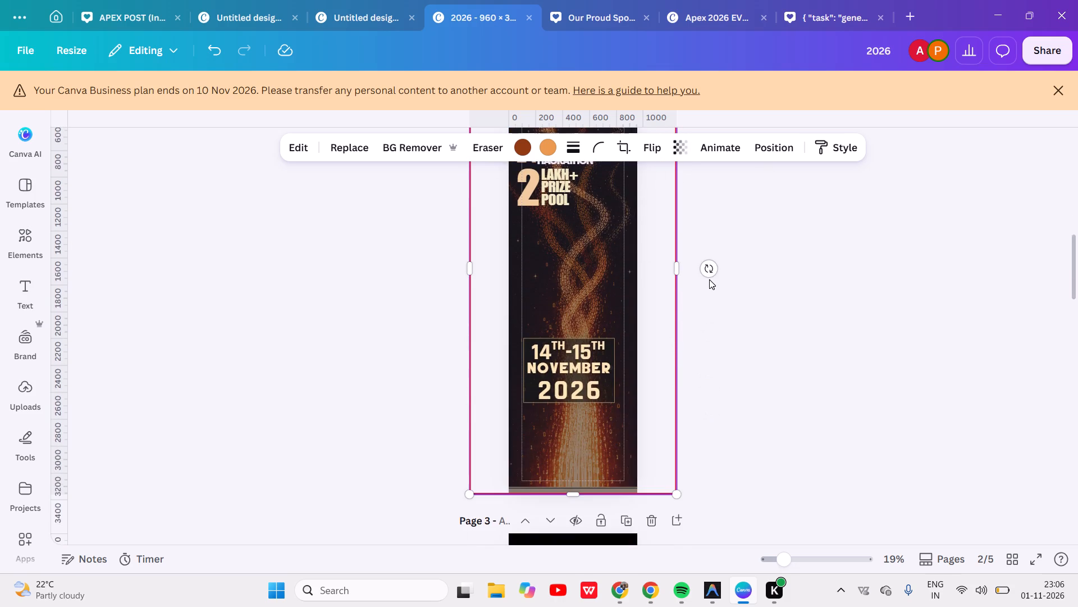
scroll(709, 279, up, 2)
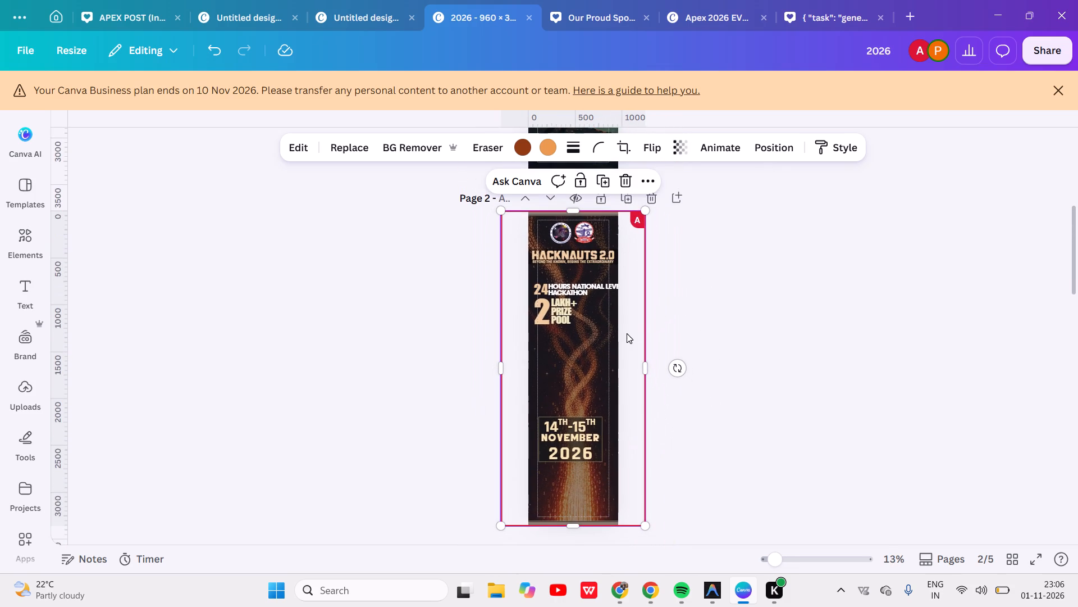
click(627, 333)
key(BackSpace)
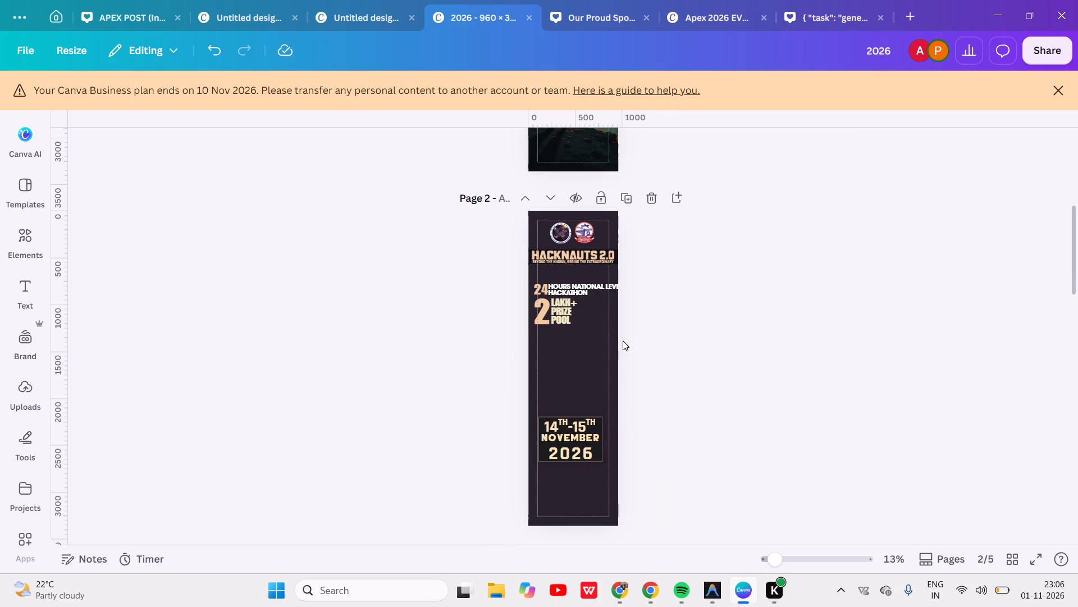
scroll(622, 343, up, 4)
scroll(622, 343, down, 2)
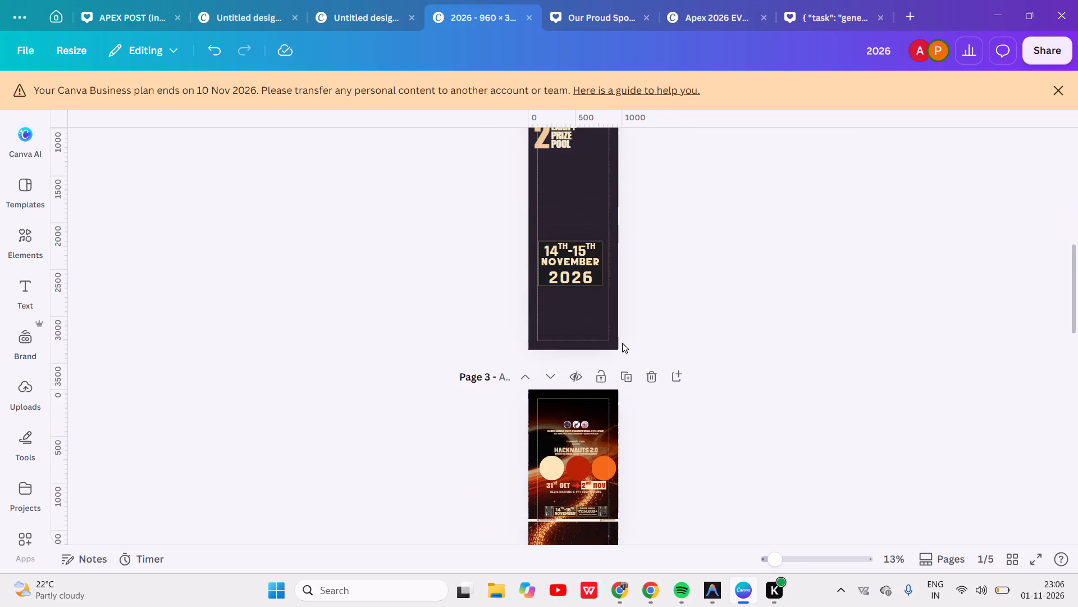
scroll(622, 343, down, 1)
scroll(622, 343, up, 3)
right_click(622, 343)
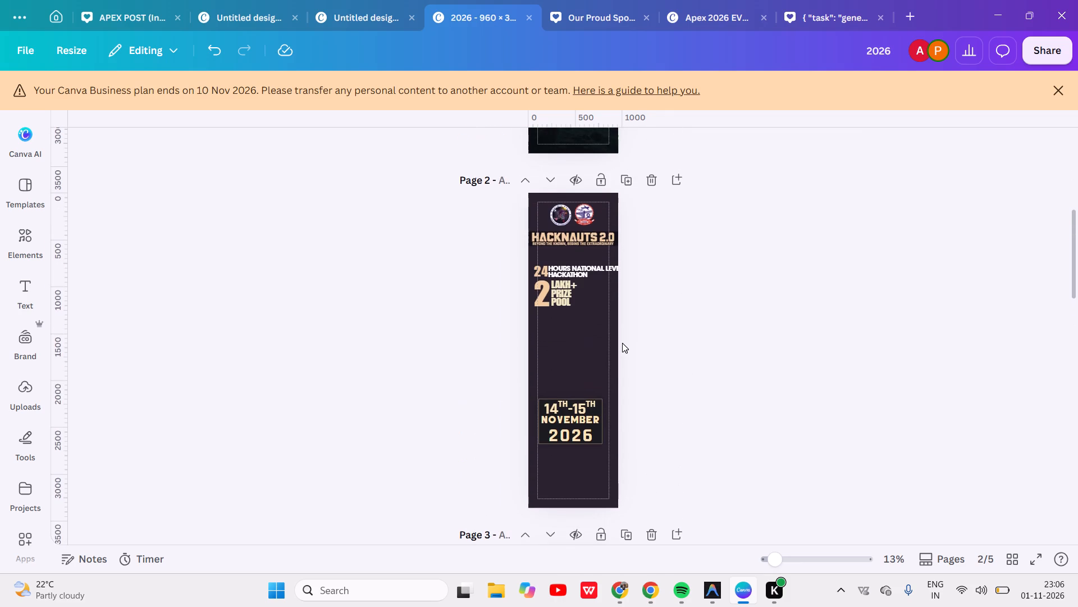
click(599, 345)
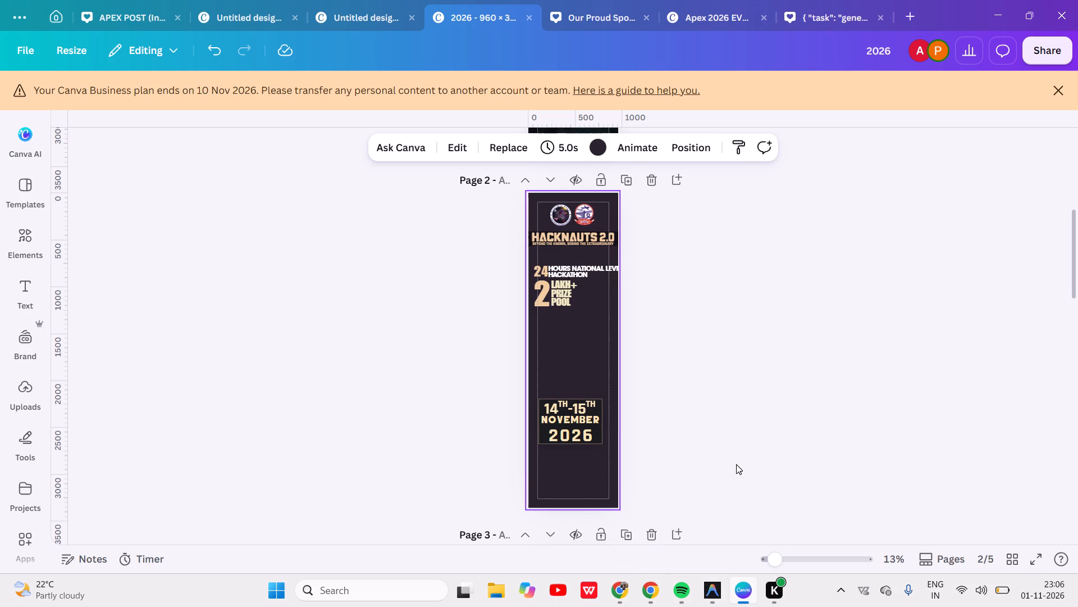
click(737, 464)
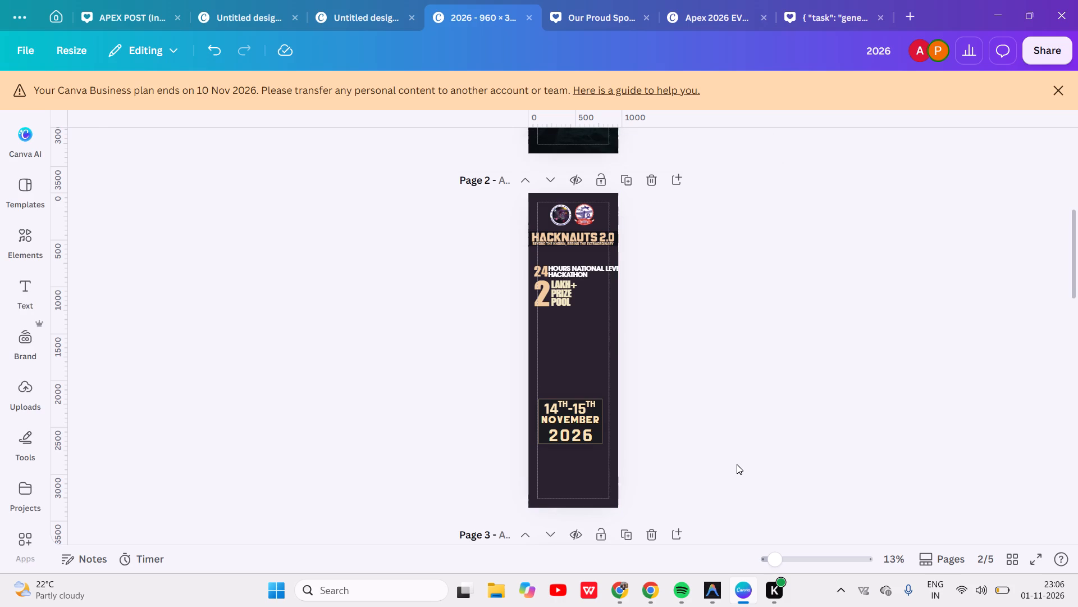
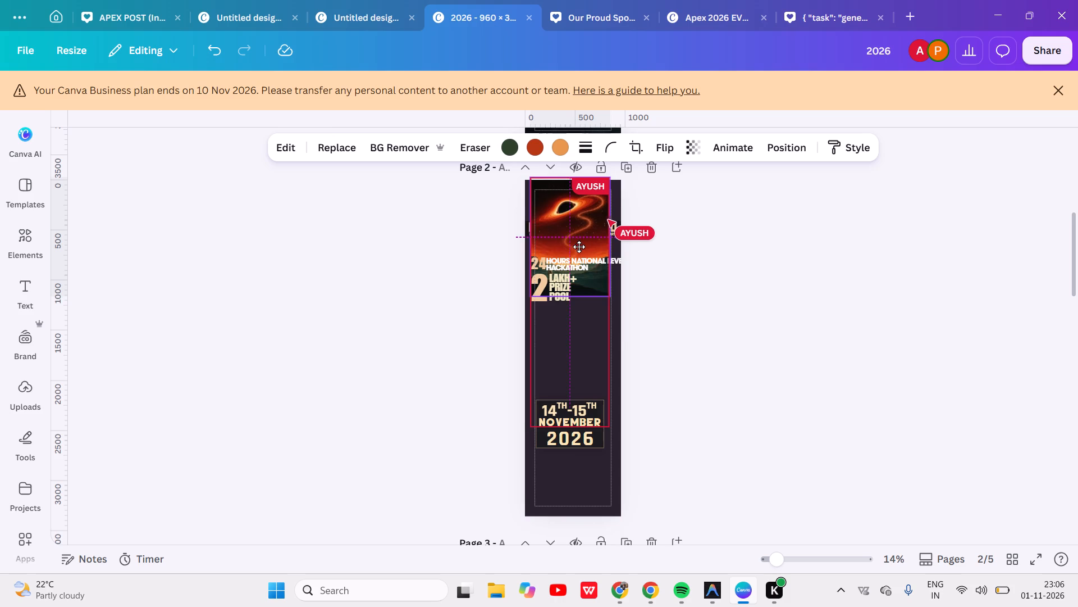
Resize the black hole image on page 2 to cover the whole banner, about 1,032 wide and 3,360 high.
drag(579, 247, 575, 248)
drag(600, 298, 600, 299)
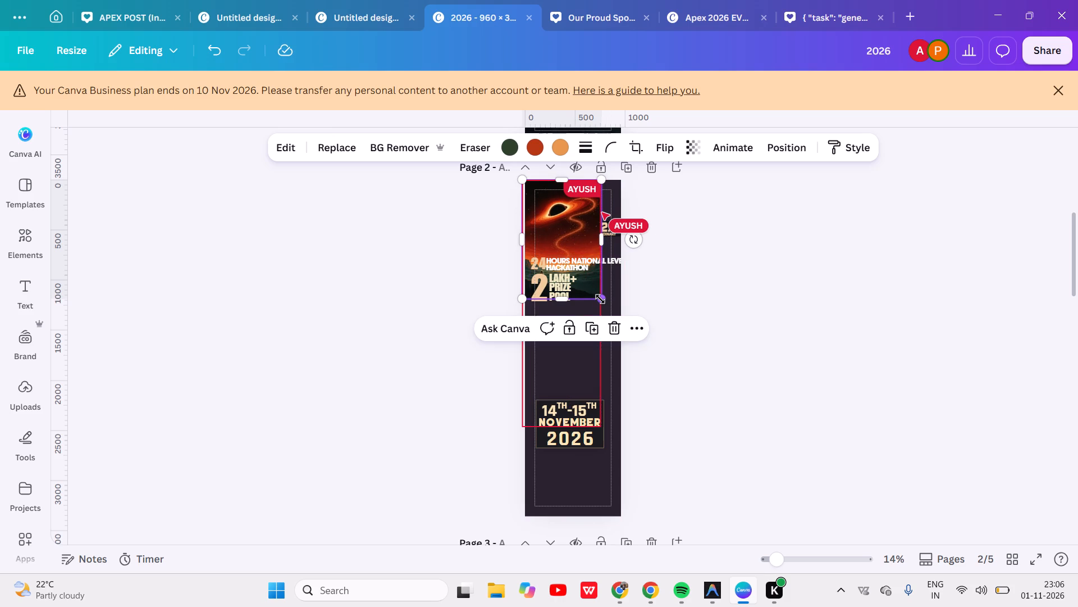
drag(600, 299, 634, 312)
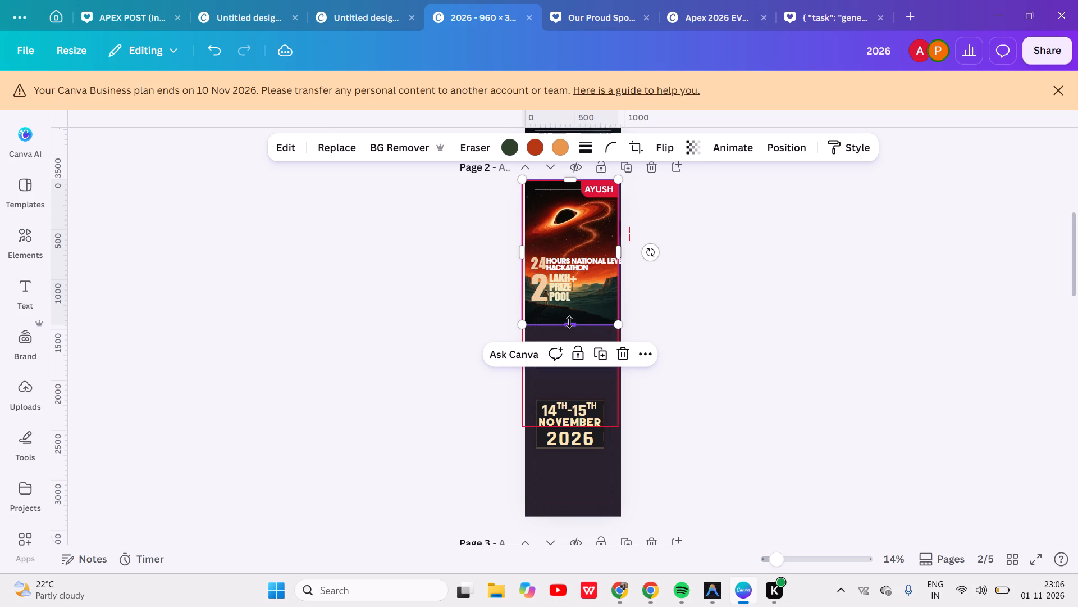
drag(564, 323, 575, 528)
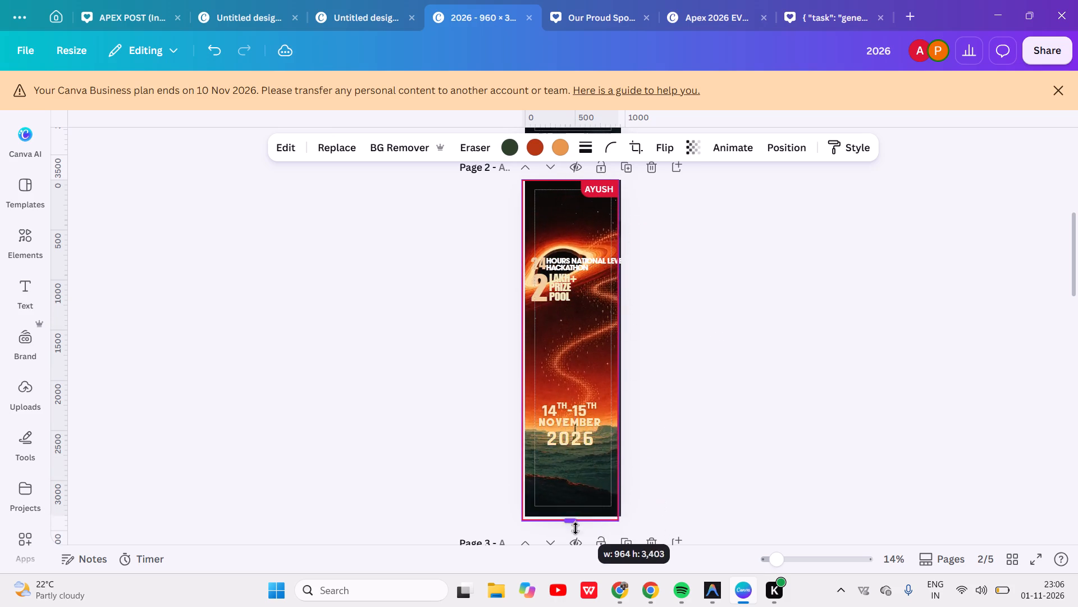
drag(575, 528, 584, 516)
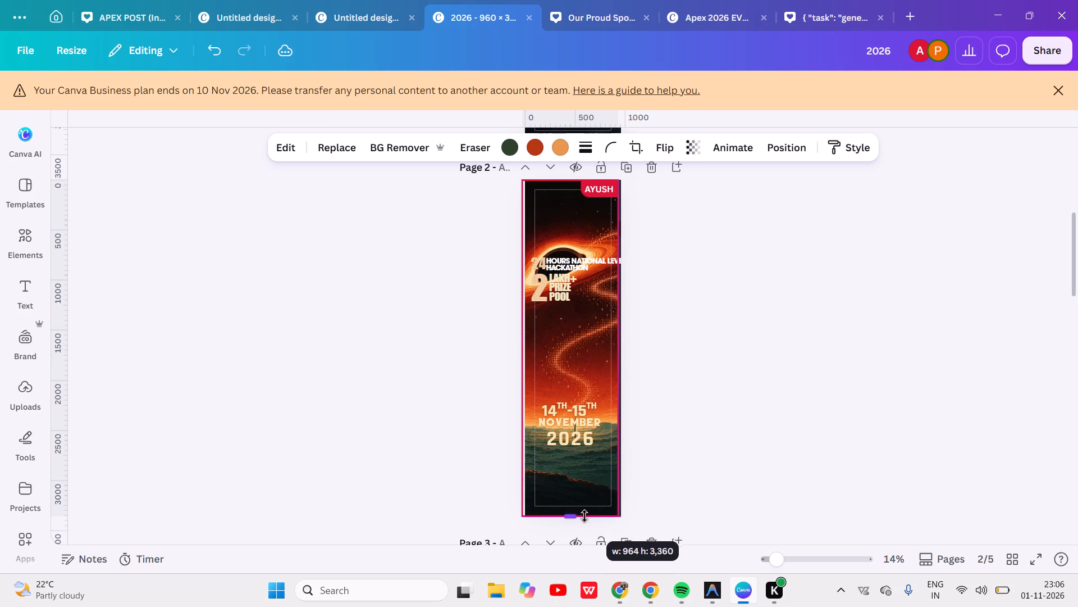
click(621, 350)
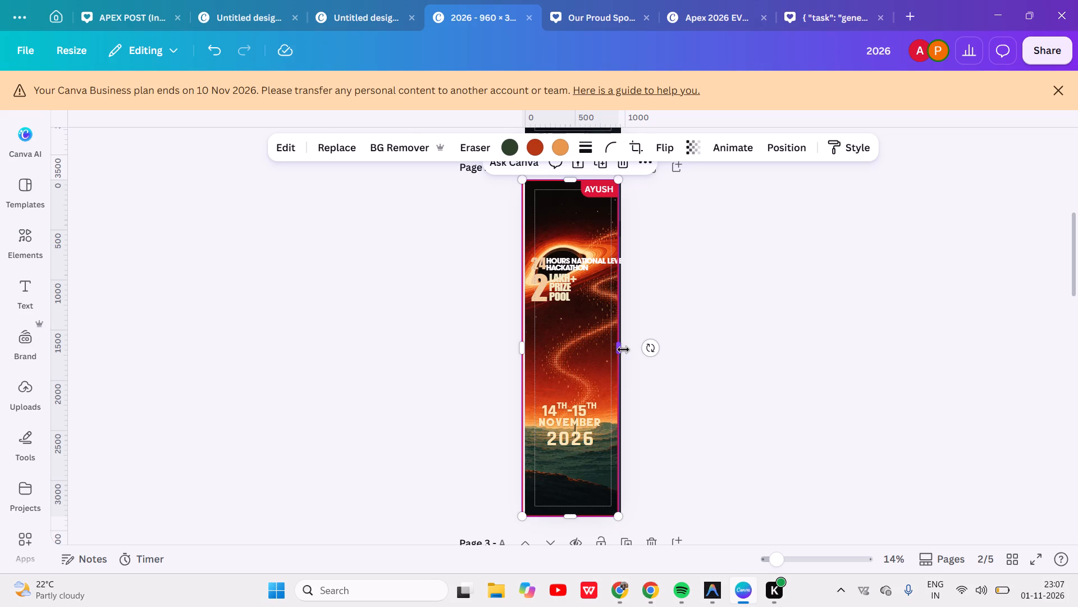
Move the black hole image down so its upper edge sits just below the HACKNAUTS 2.0 title and tagline.
drag(601, 350, 602, 387)
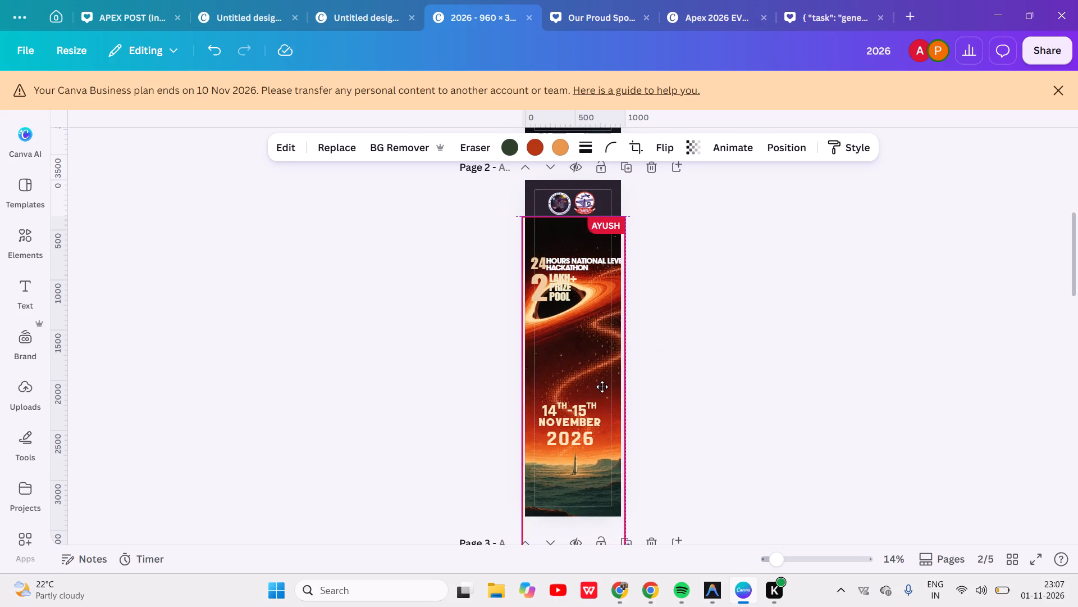
drag(602, 387, 599, 420)
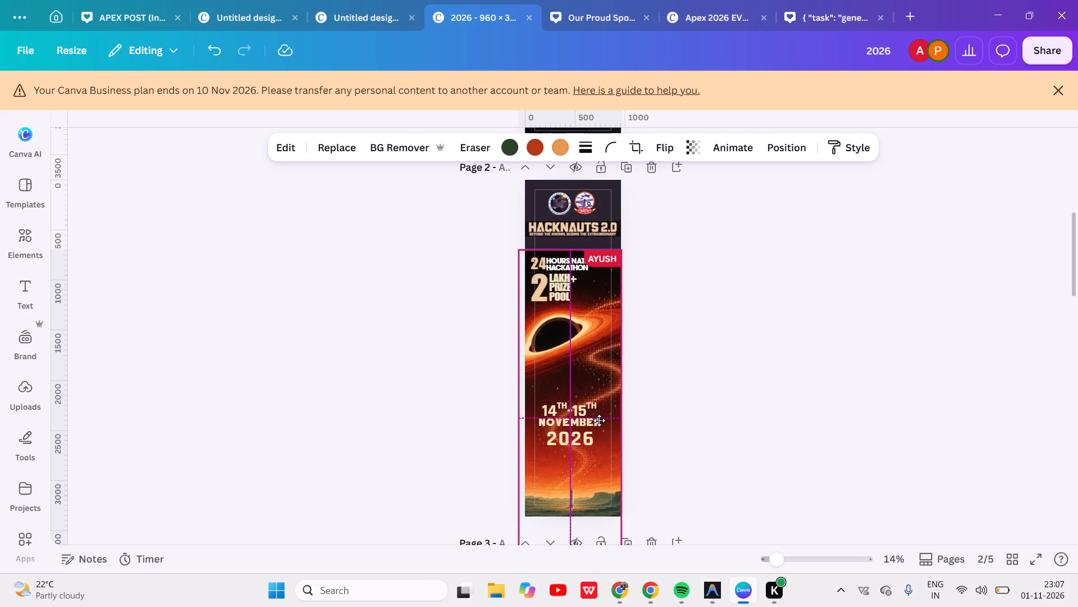
drag(599, 420, 600, 424)
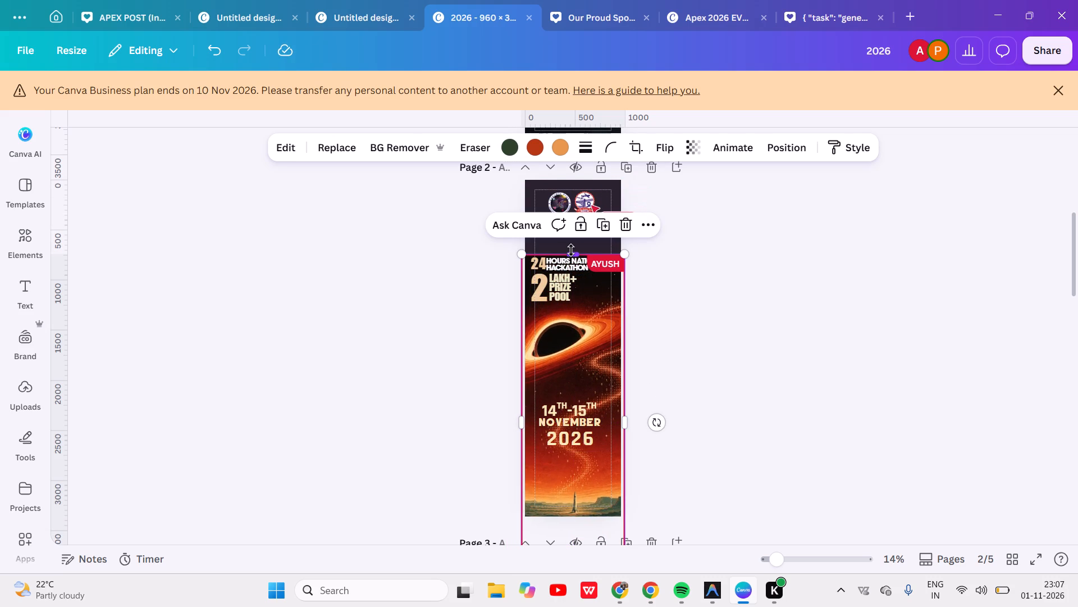
click(715, 300)
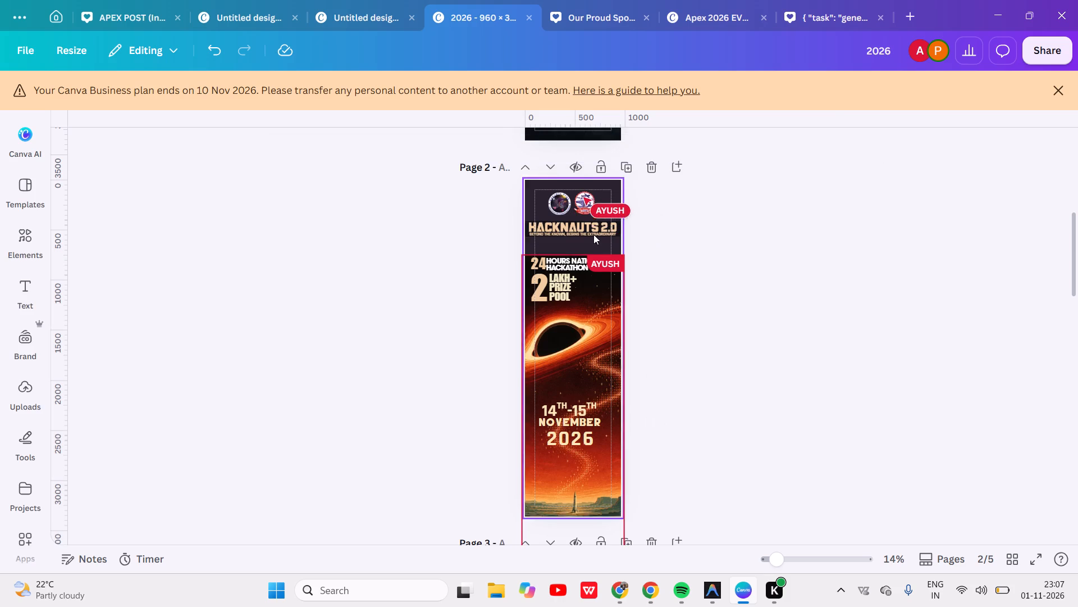
Set the page 2 background colour to black.
click(582, 242)
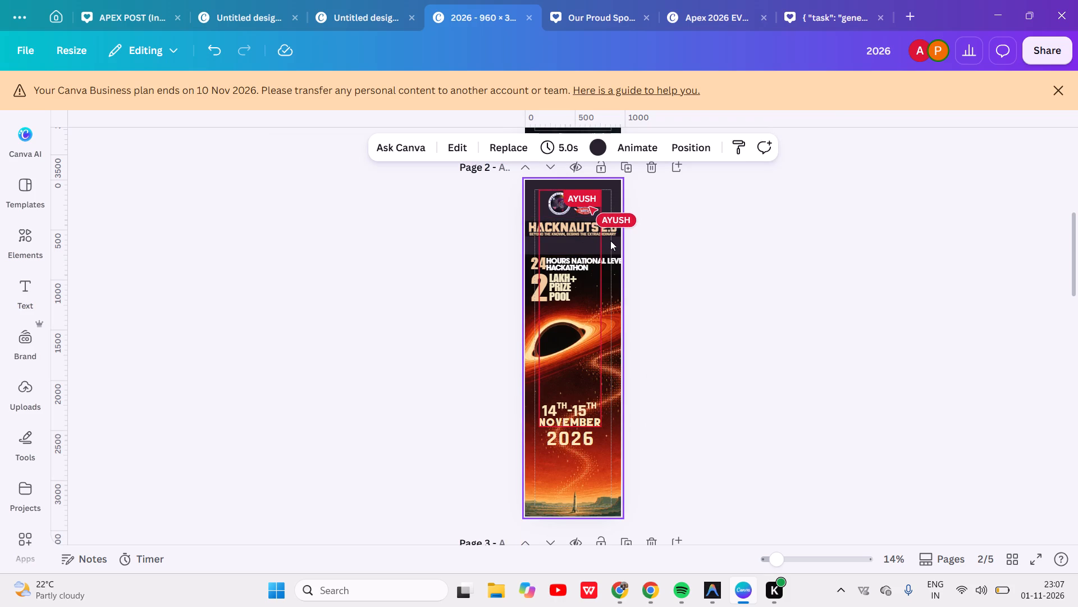
click(610, 241)
click(651, 234)
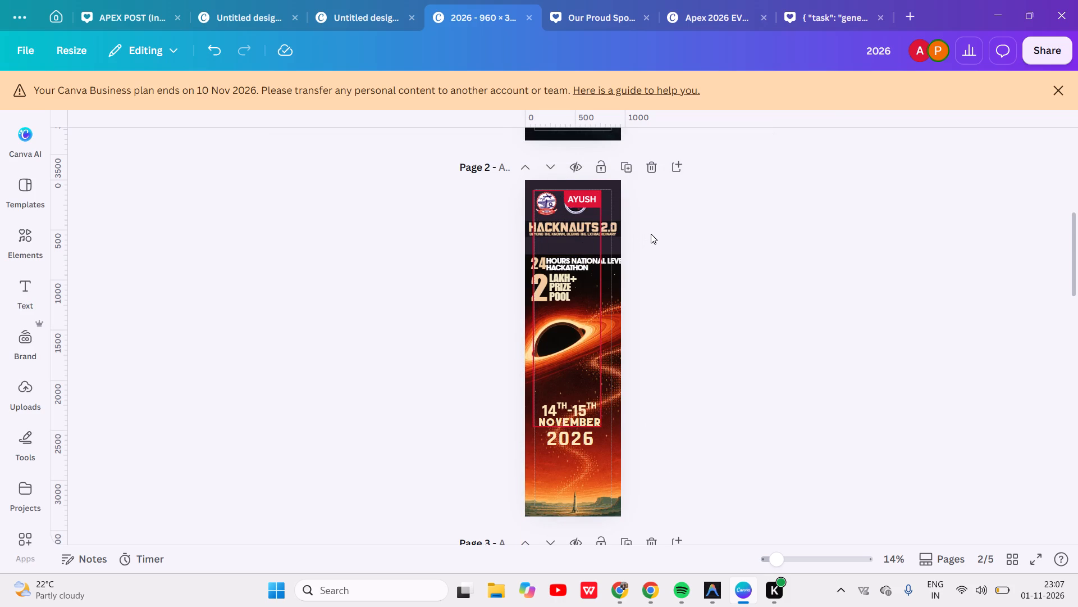
click(614, 241)
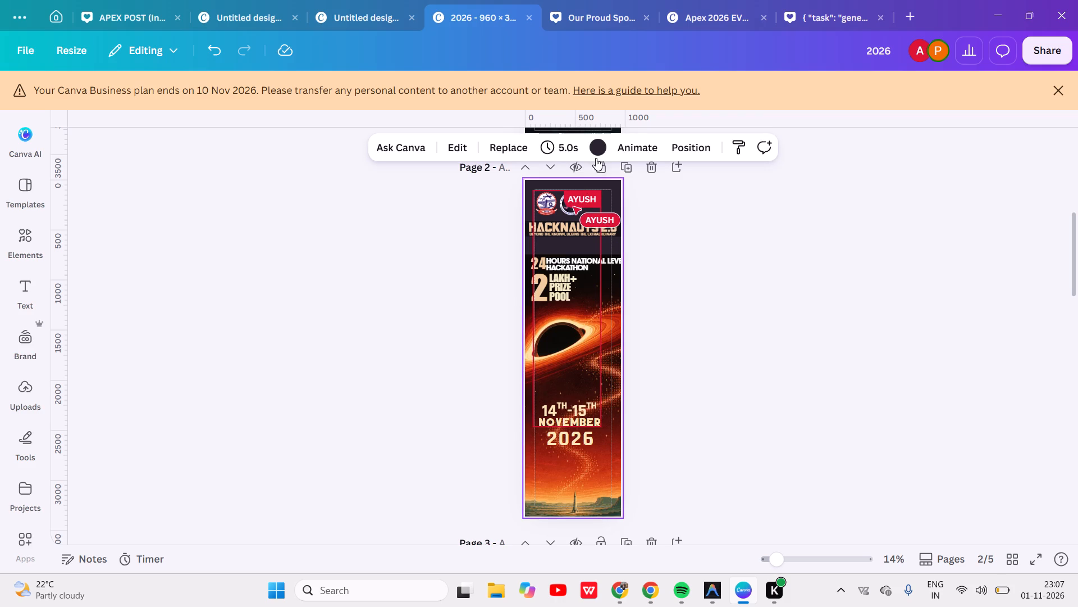
click(596, 156)
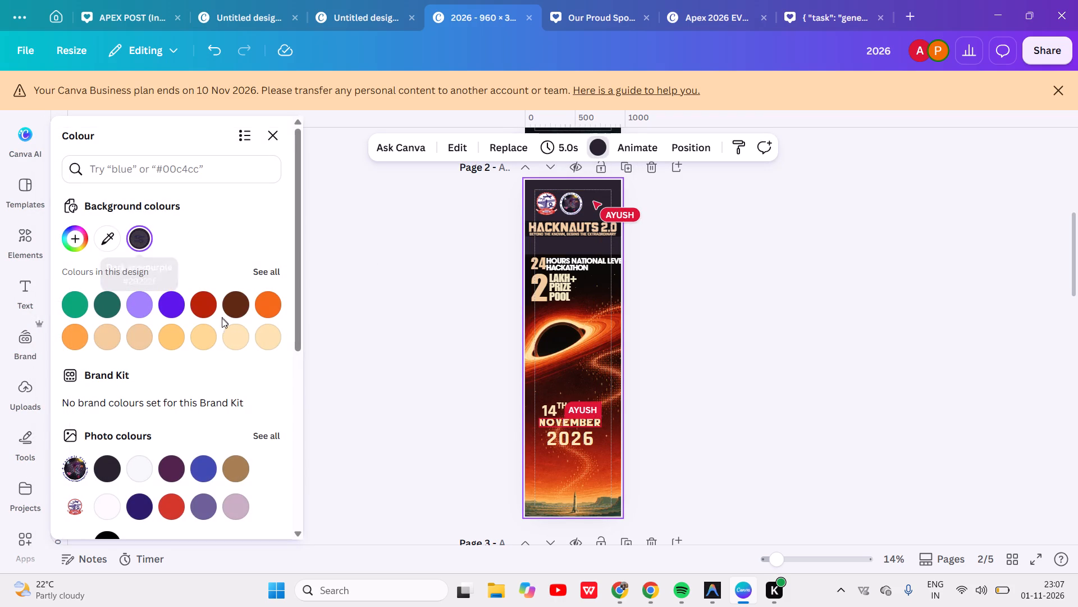
click(184, 171)
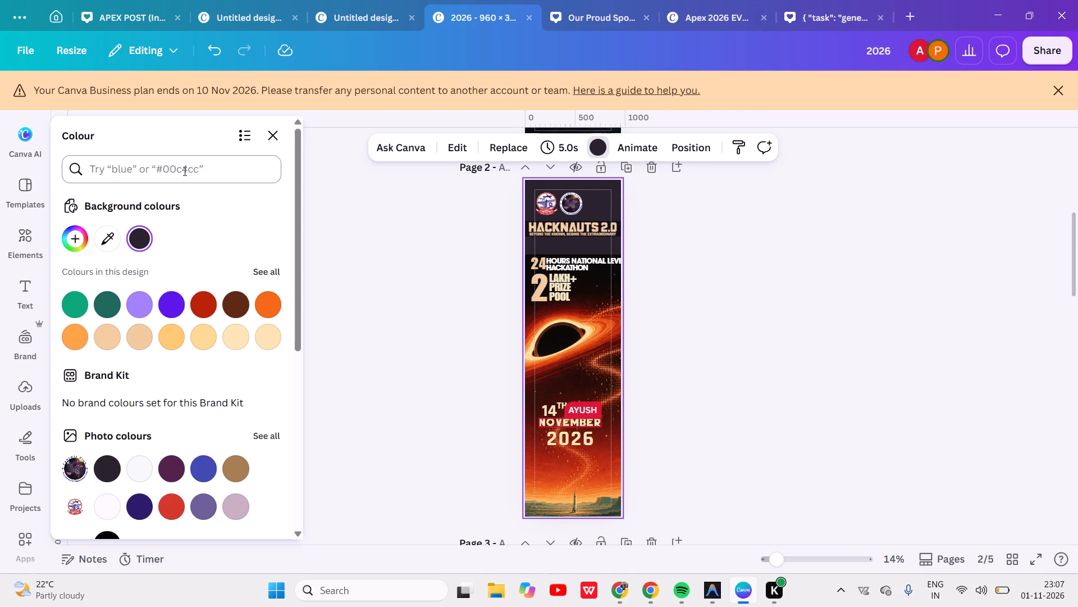
text(blac)
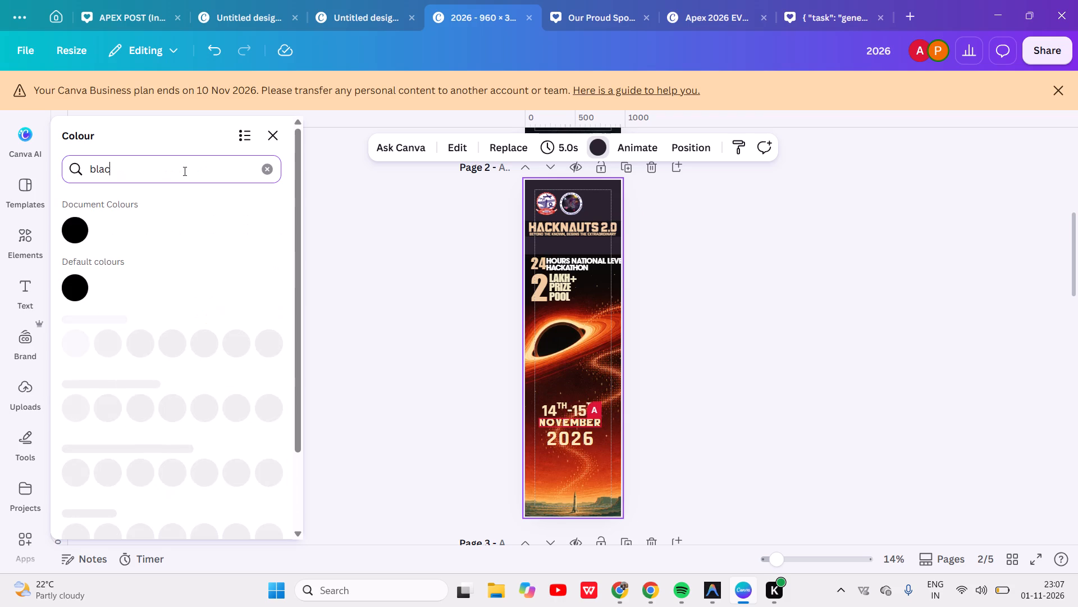
click(72, 232)
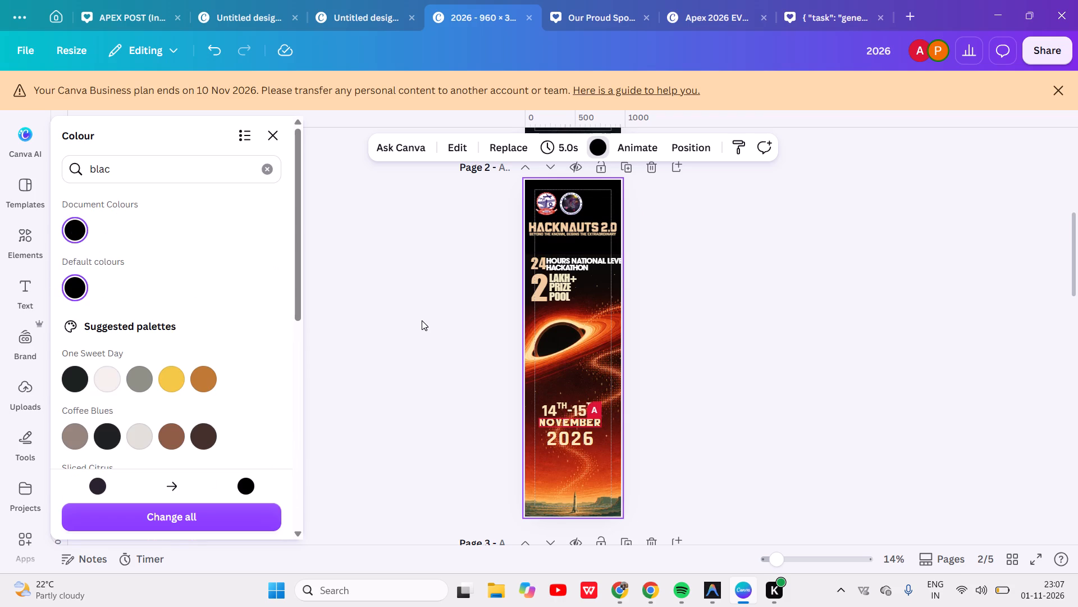
click(637, 323)
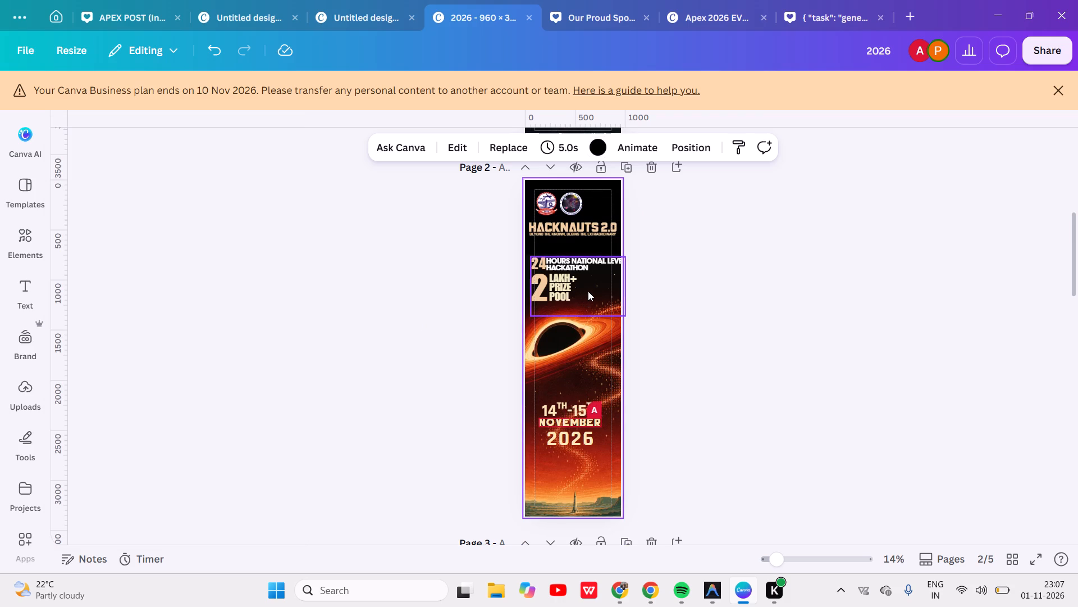
Extend the black hole image's upper edge slightly towards the HACKNAUTS 2.0 title, making it about 1,032 wide and 3,444 high.
click(606, 327)
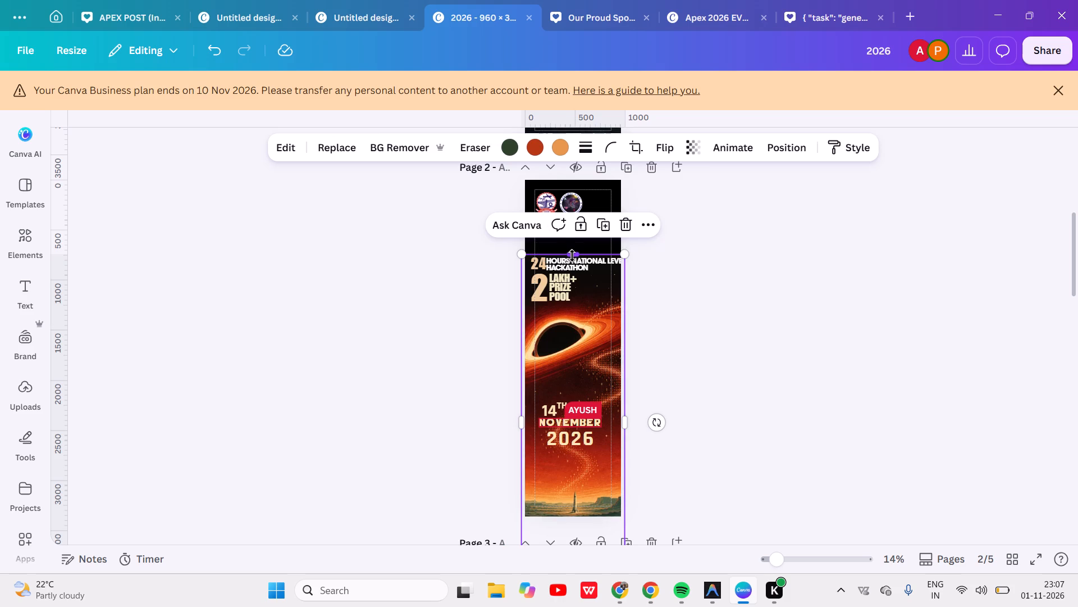
drag(572, 256, 572, 249)
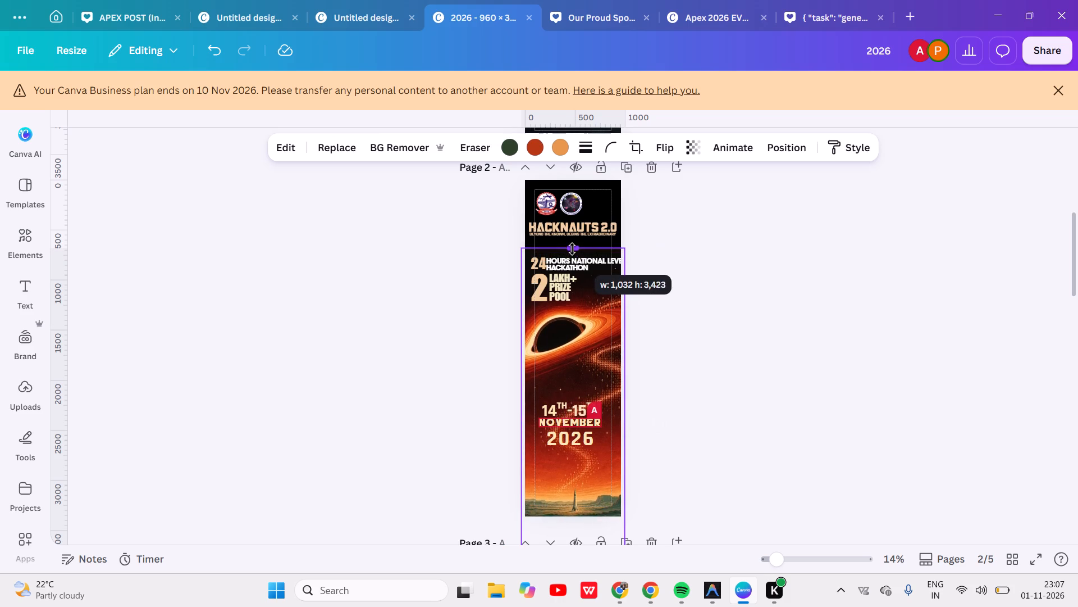
drag(572, 249, 572, 248)
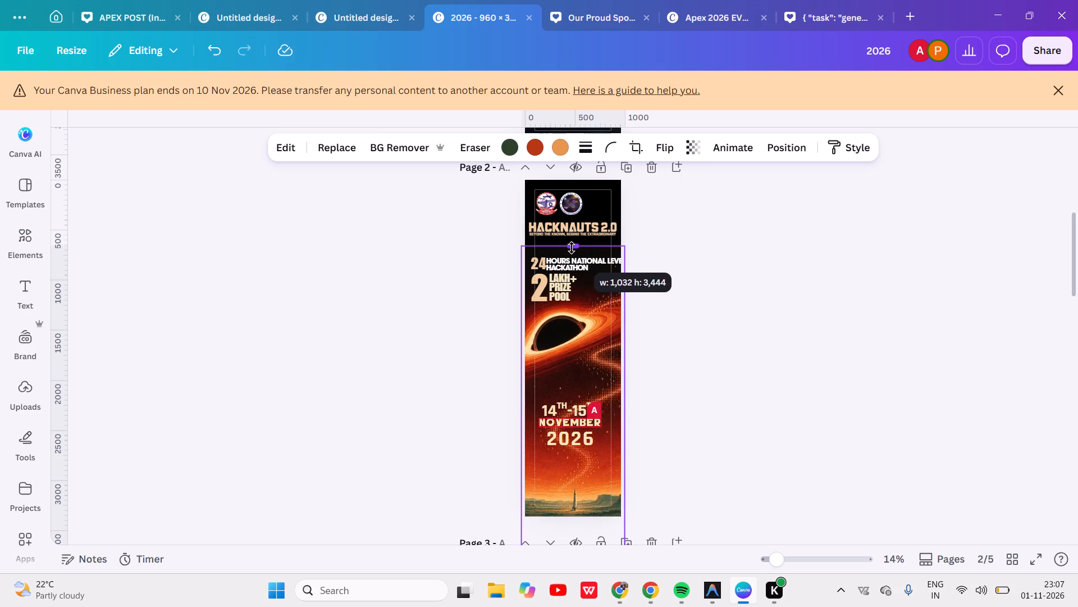
click(682, 212)
click(659, 235)
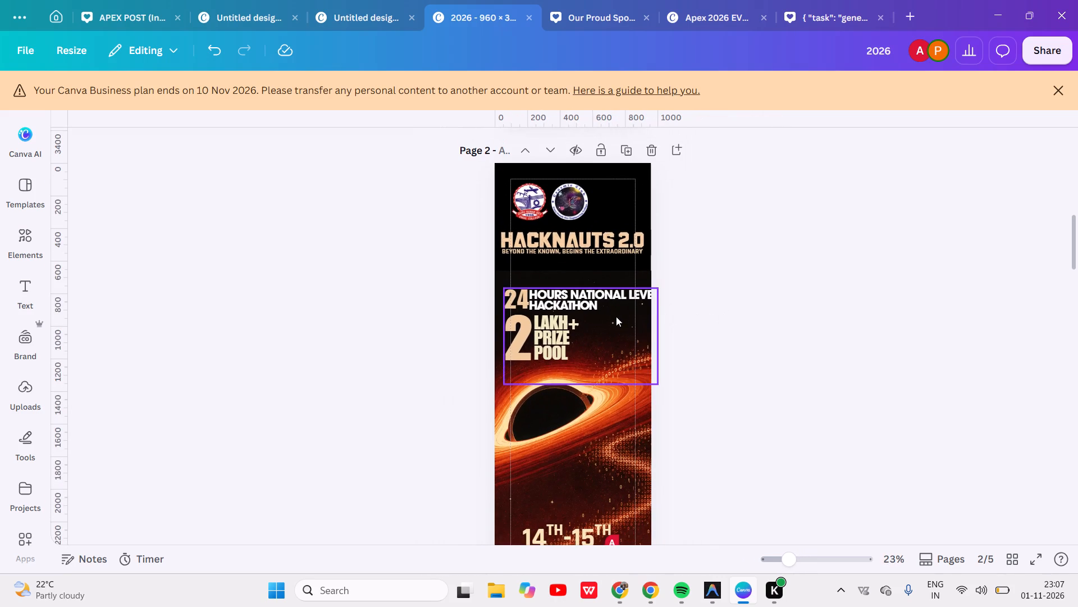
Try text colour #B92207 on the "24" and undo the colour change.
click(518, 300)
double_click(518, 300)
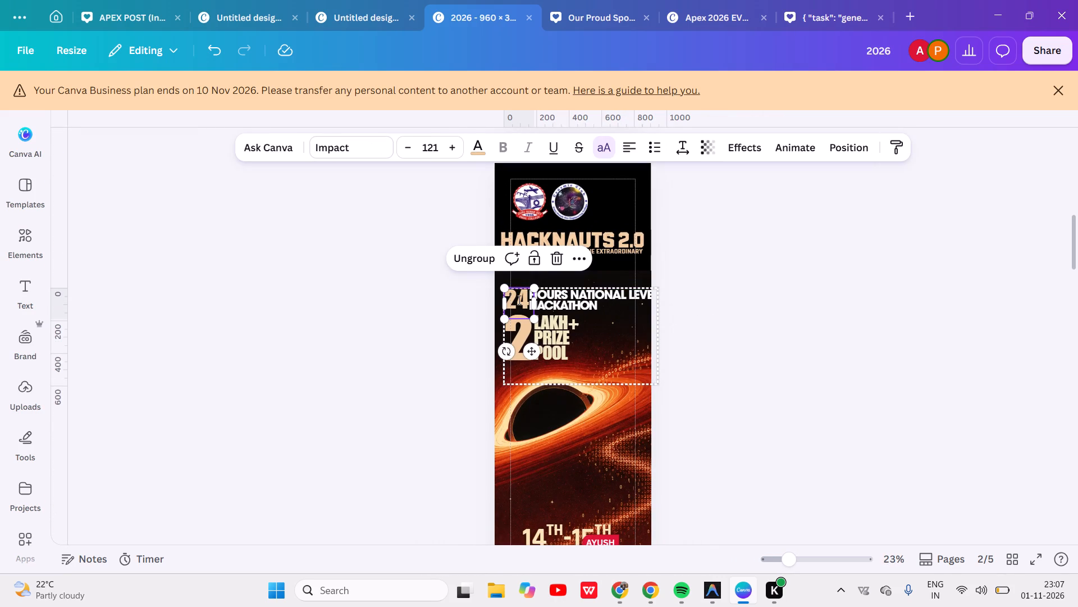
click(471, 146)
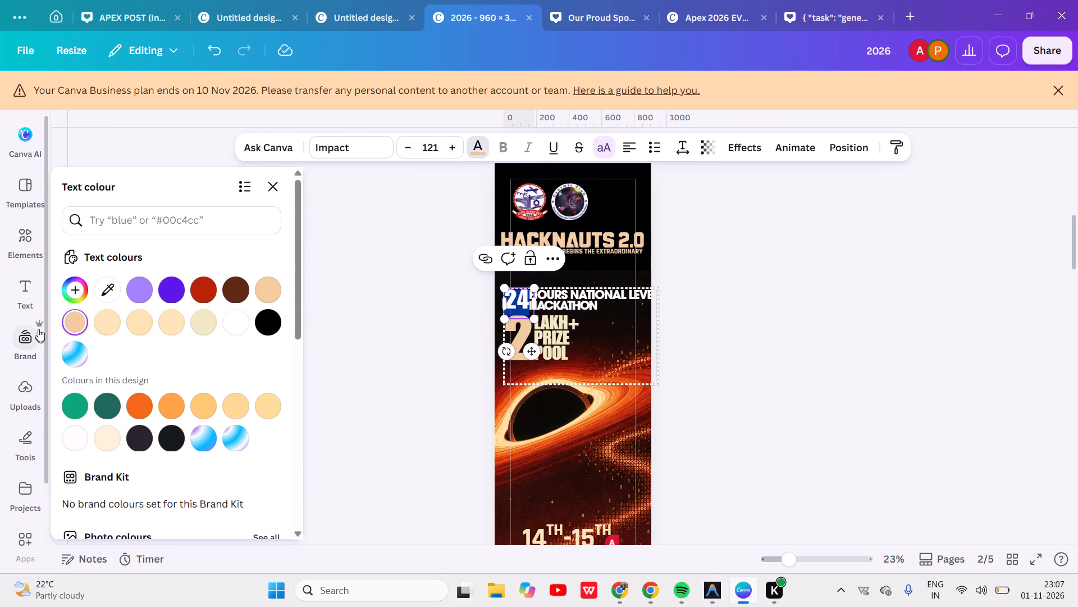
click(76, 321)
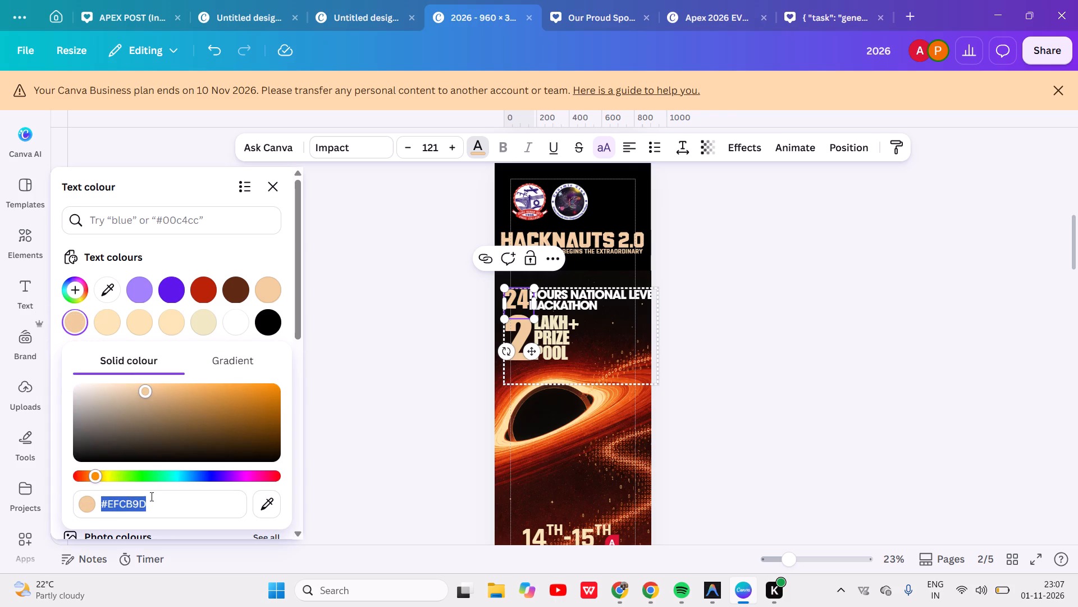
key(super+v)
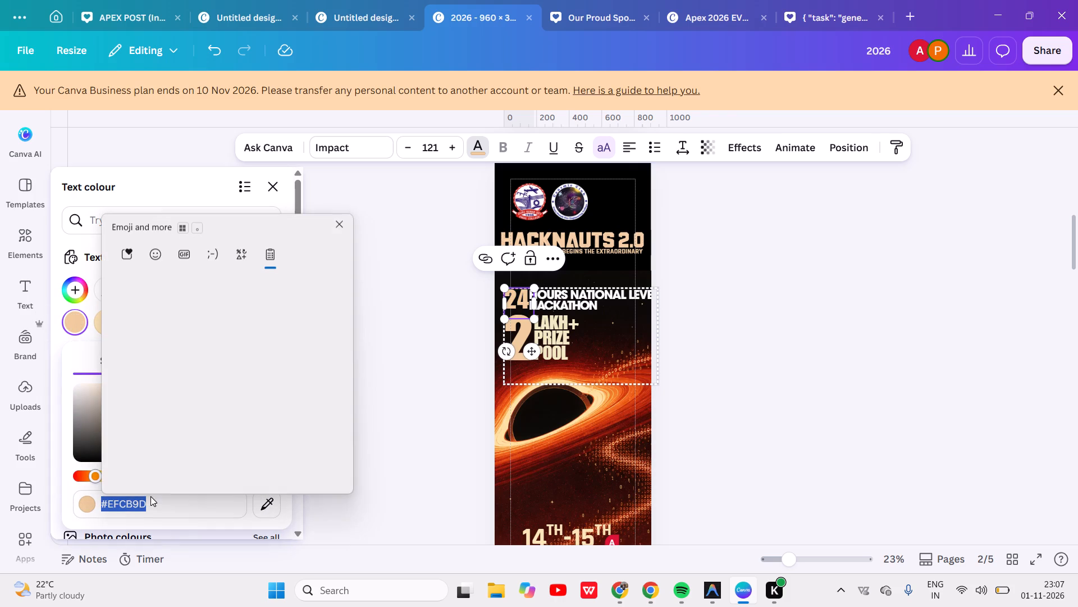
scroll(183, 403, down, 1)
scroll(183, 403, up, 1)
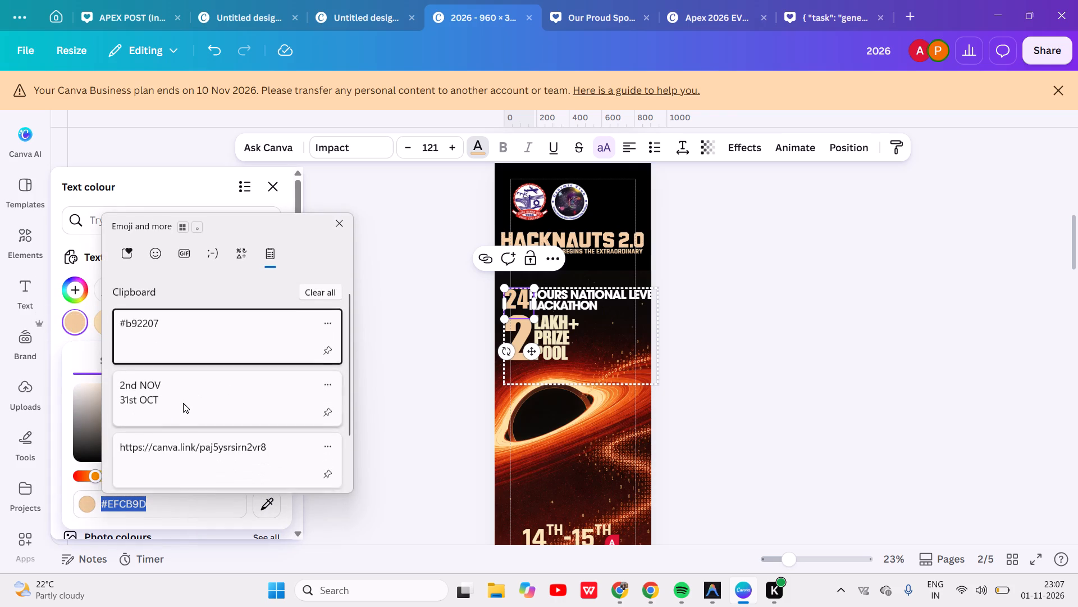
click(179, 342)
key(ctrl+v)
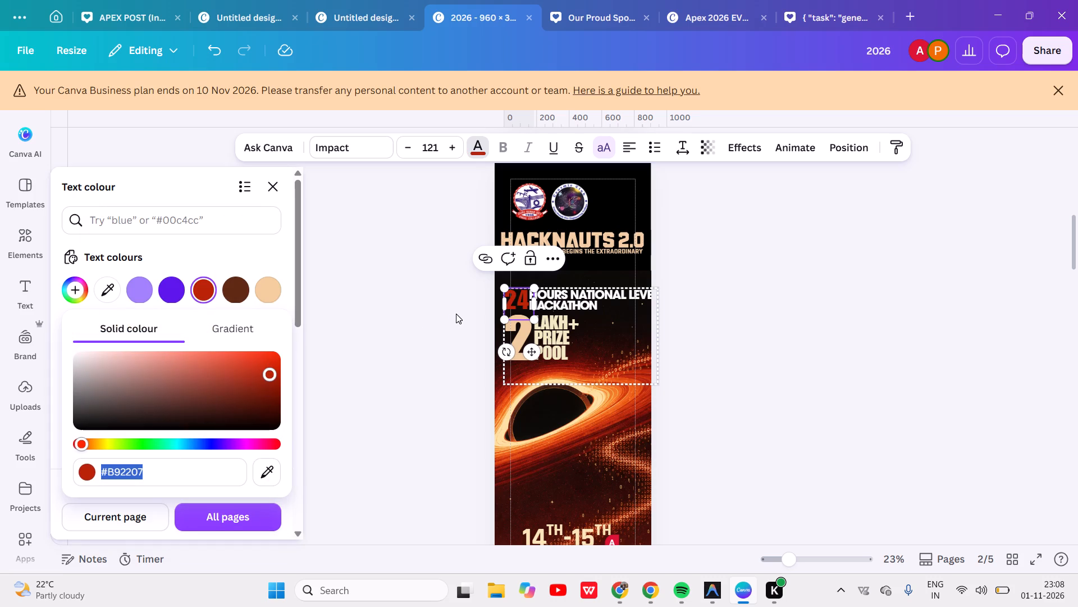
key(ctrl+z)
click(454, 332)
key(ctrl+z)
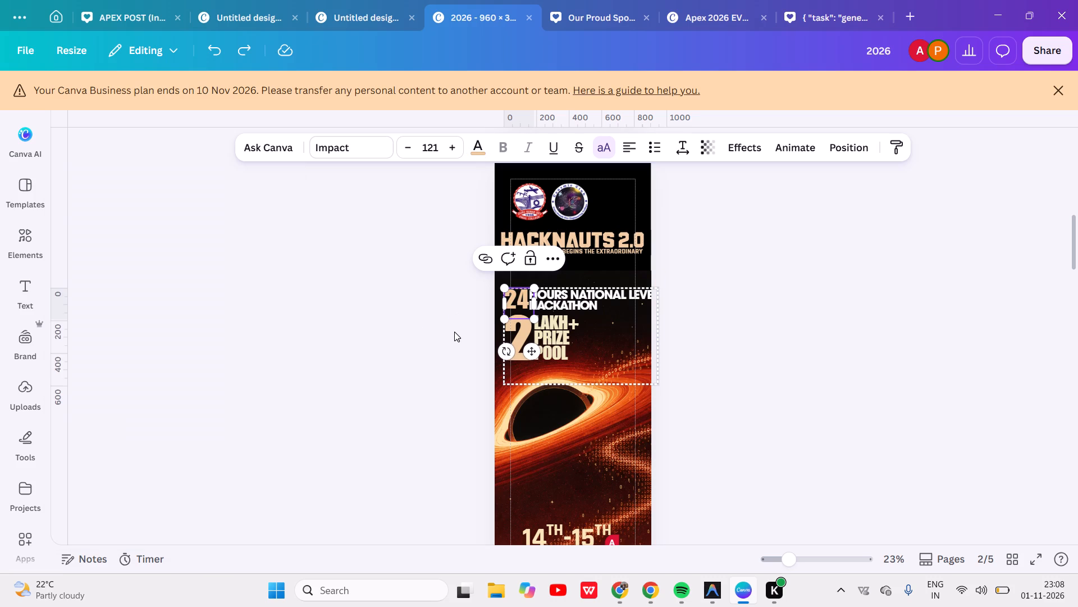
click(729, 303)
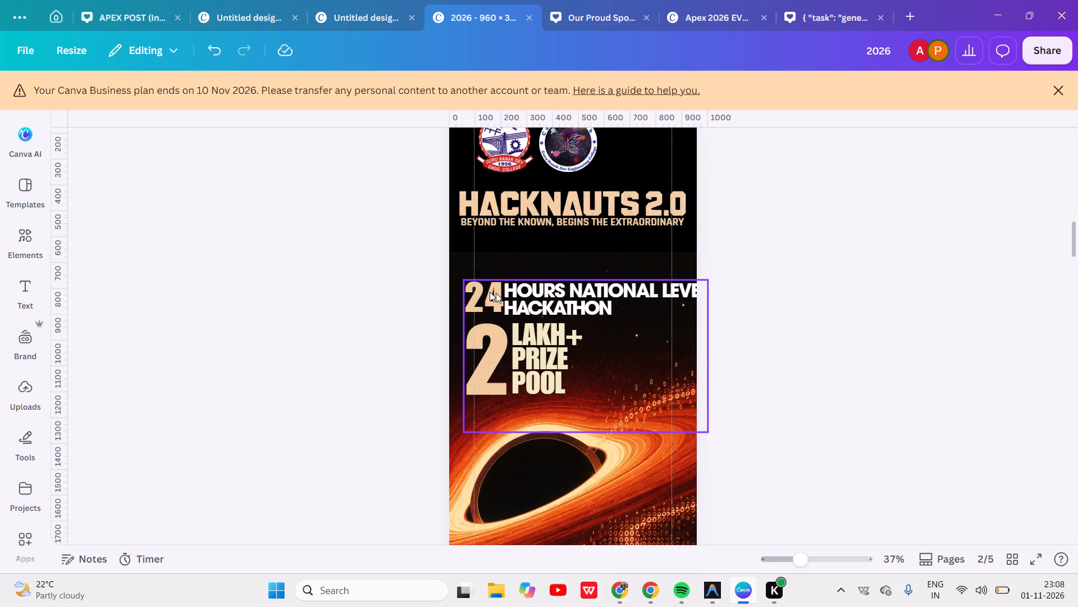
Ungroup the text block containing "24 HOURS NATIONAL LEVEL HACKATHON" and "2 LAKH+ PRIZE POOL" on page 2.
click(486, 289)
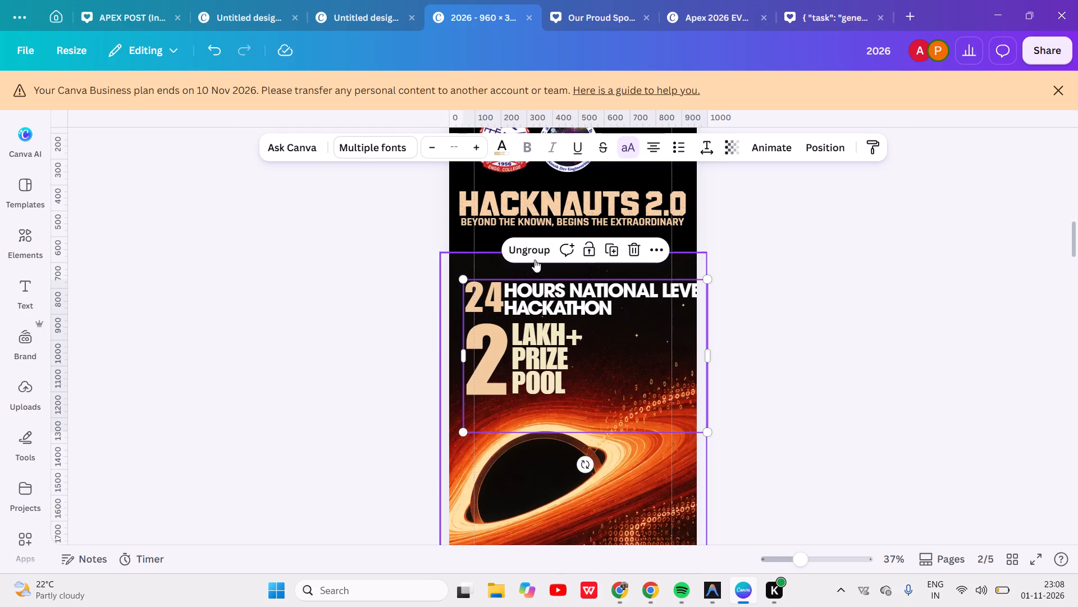
click(531, 253)
click(753, 356)
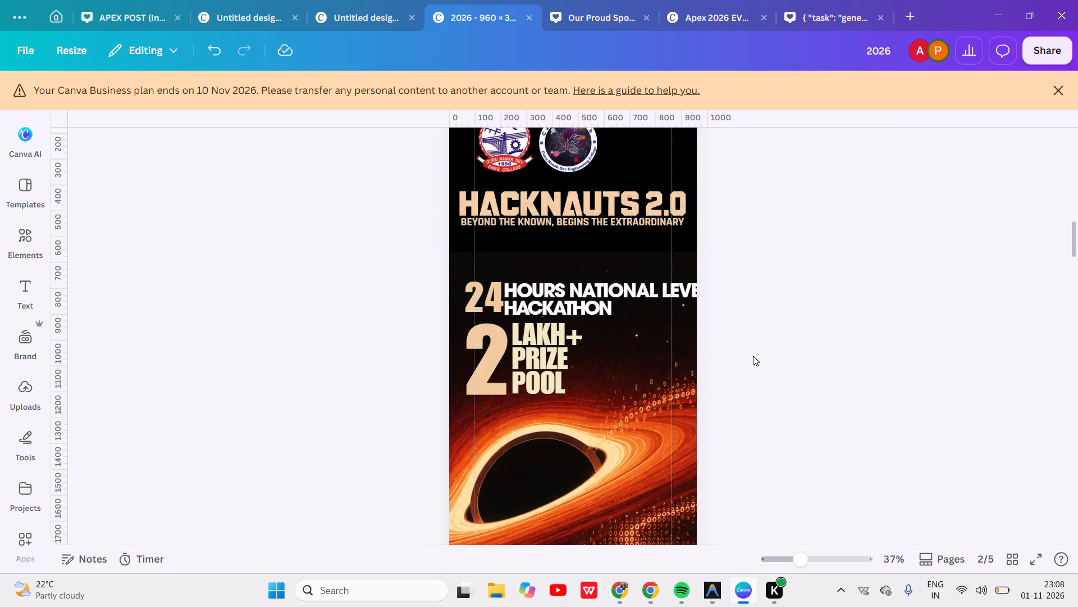
Space out the text by shifting "LAKH+ PRIZE POOL" right, adjusting the large "2", and moving "24" left.
drag(529, 354, 539, 354)
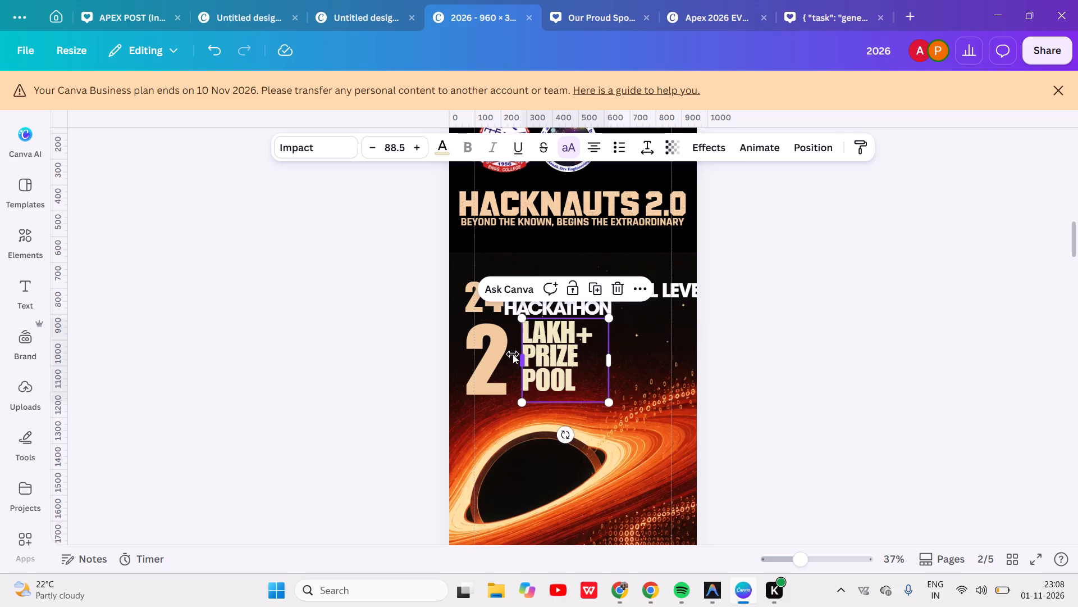
click(502, 356)
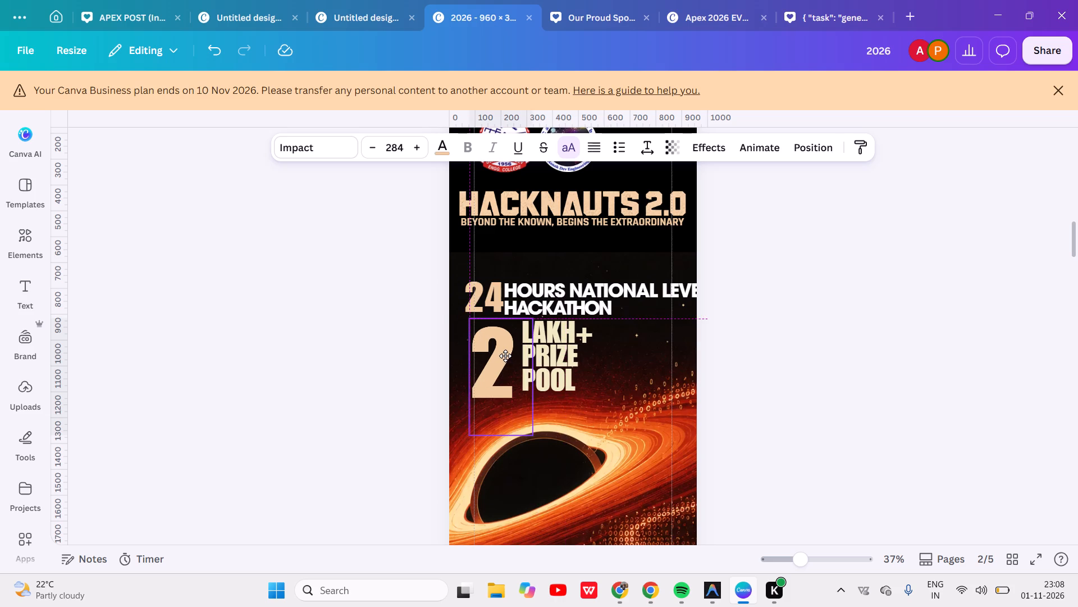
drag(485, 301, 479, 300)
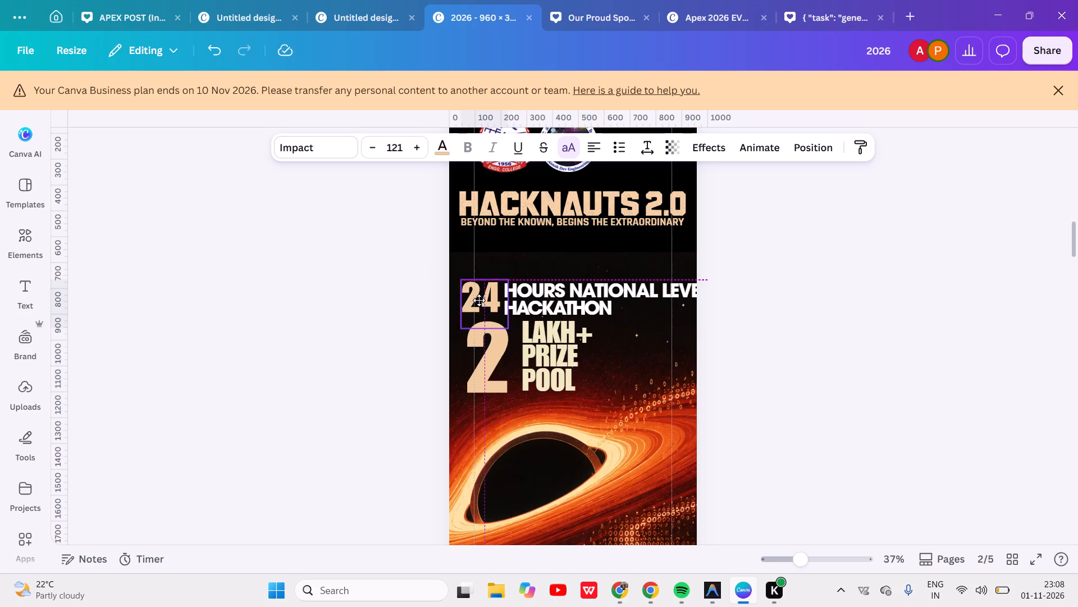
drag(479, 300, 479, 300)
Reduce the font size of the "HOURS NATIONAL LEVEL HACKATHON" text to 48.1.
click(541, 298)
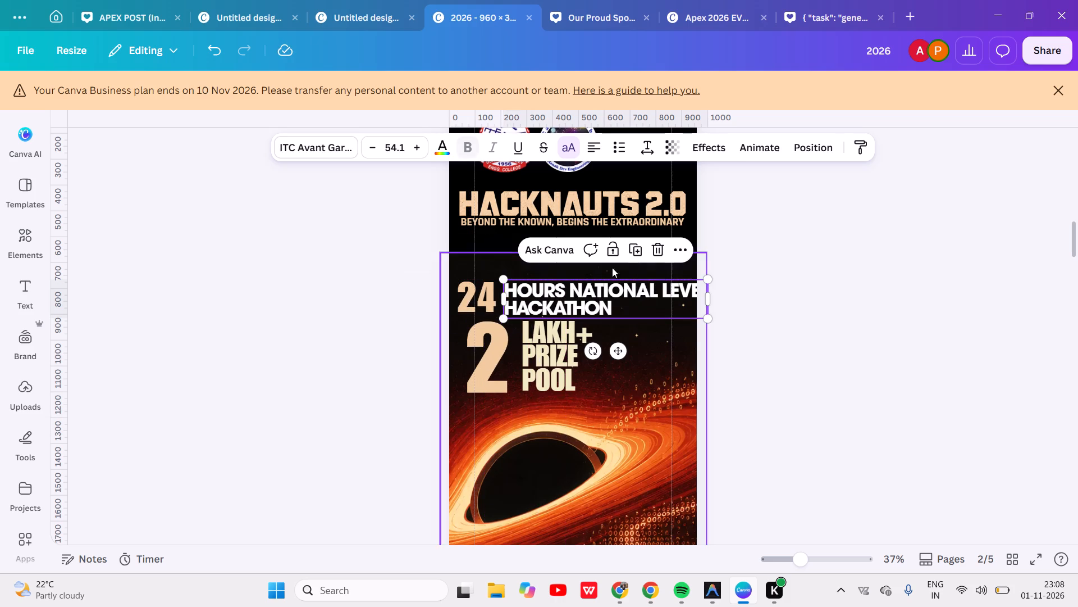
triple_click(366, 146)
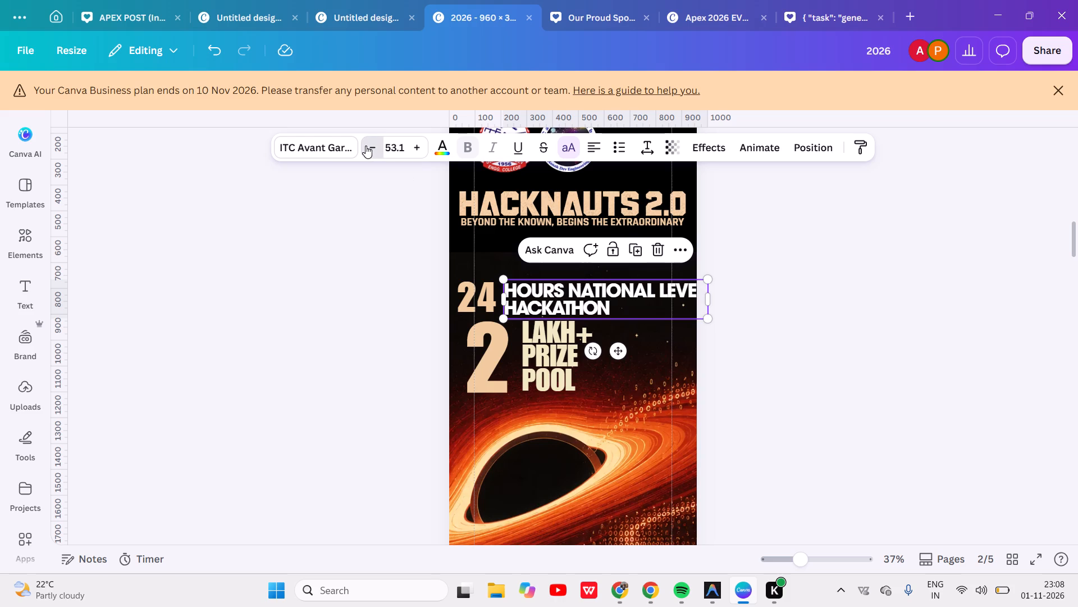
triple_click(366, 146)
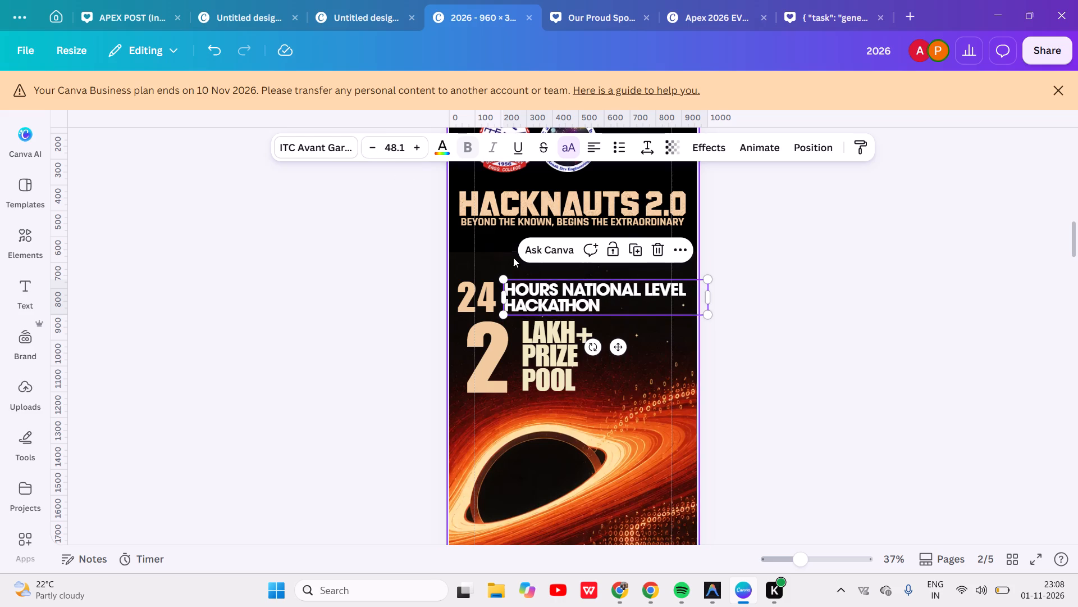
Nudge the "HOURS NATIONAL LEVEL HACKATHON" text and the "24" slightly to the right.
drag(574, 305, 579, 305)
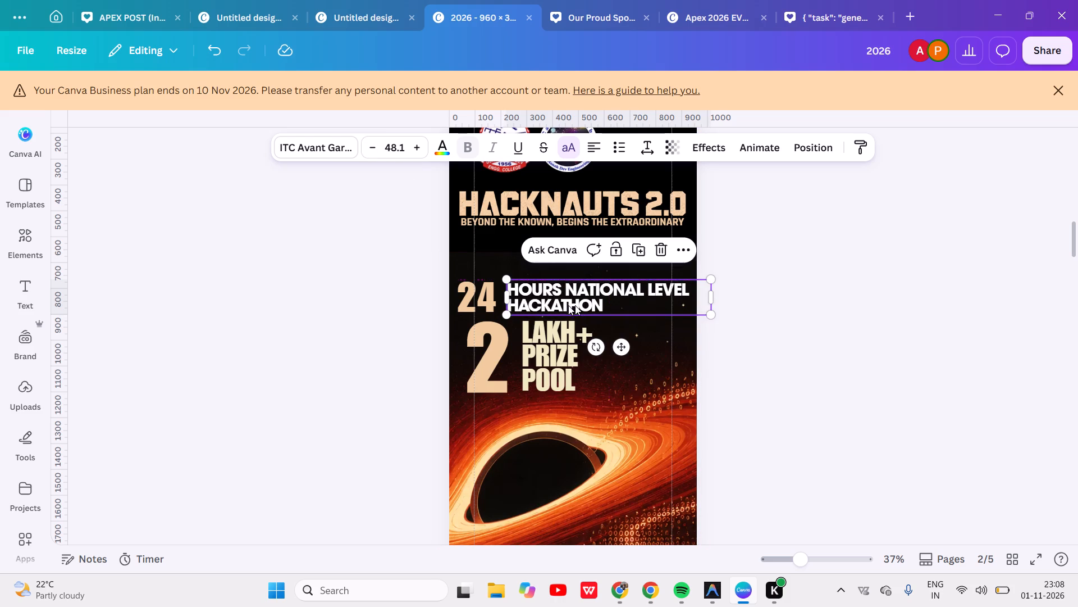
click(483, 297)
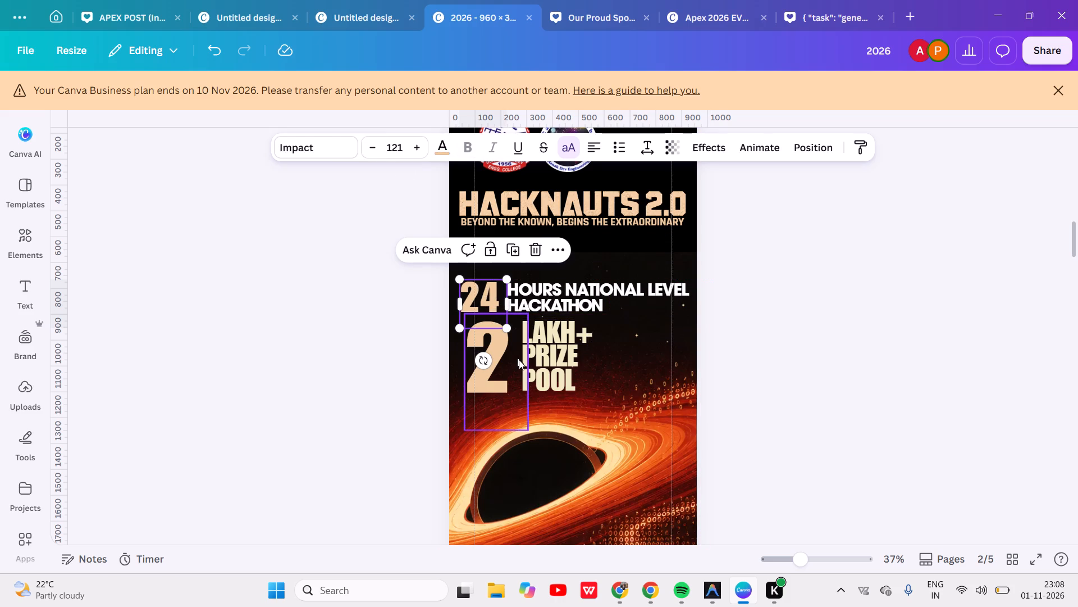
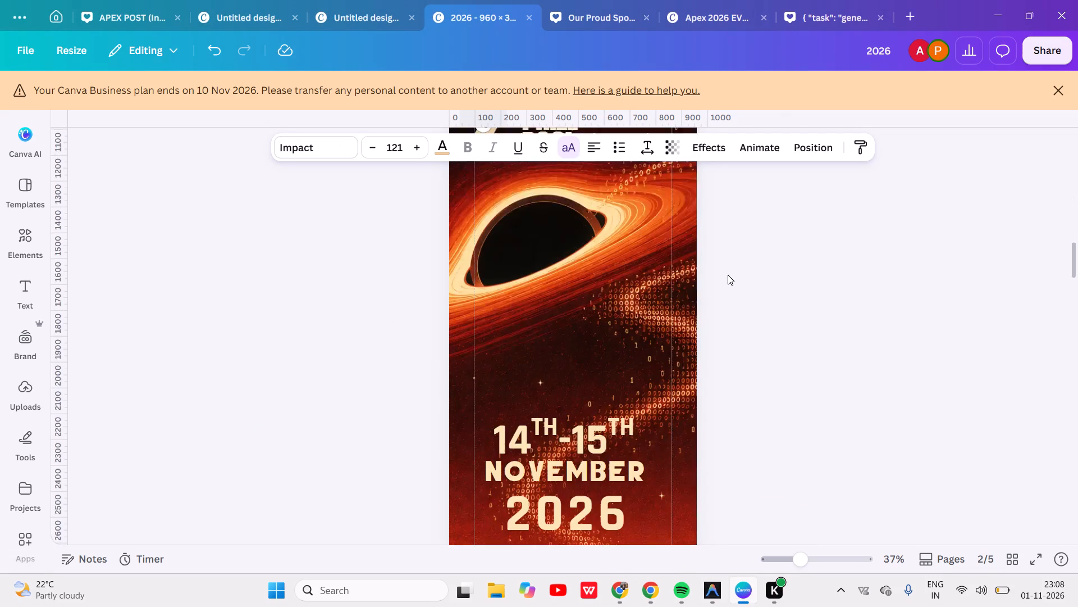
Examine the black hole banner on page 2 and the date and prize layout on page 3, checking text sizes and spacing.
scroll(728, 275, up, 1)
scroll(728, 275, down, 4)
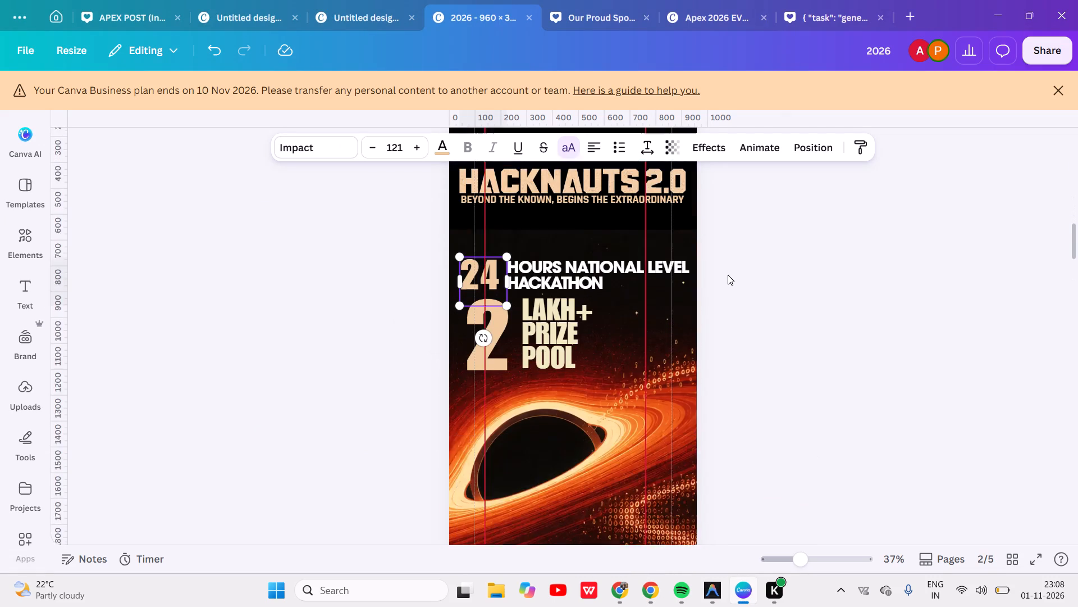
scroll(728, 275, down, 6)
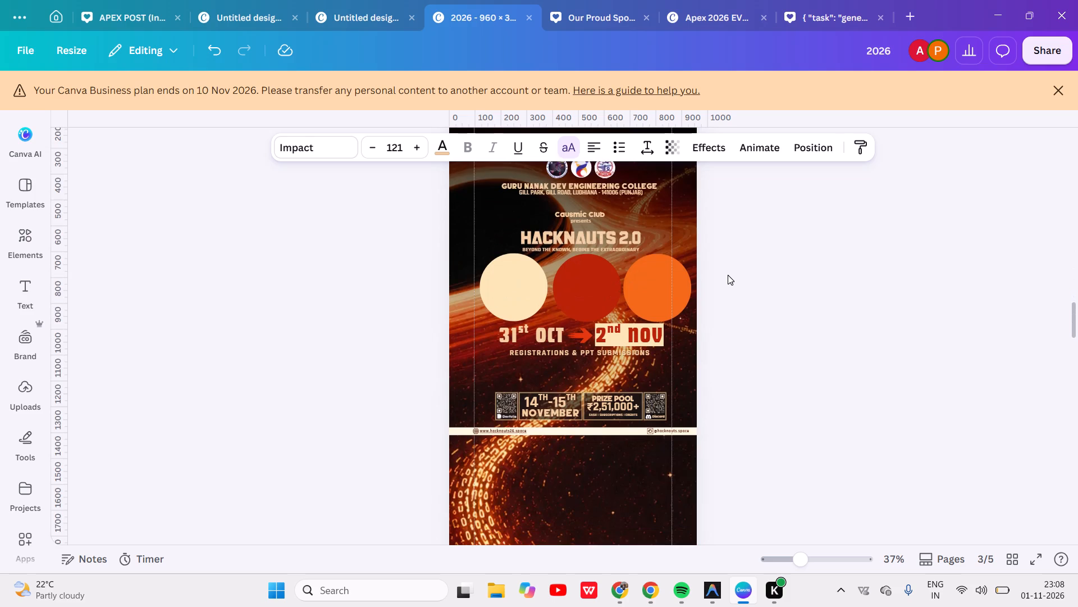
scroll(796, 265, up, 1)
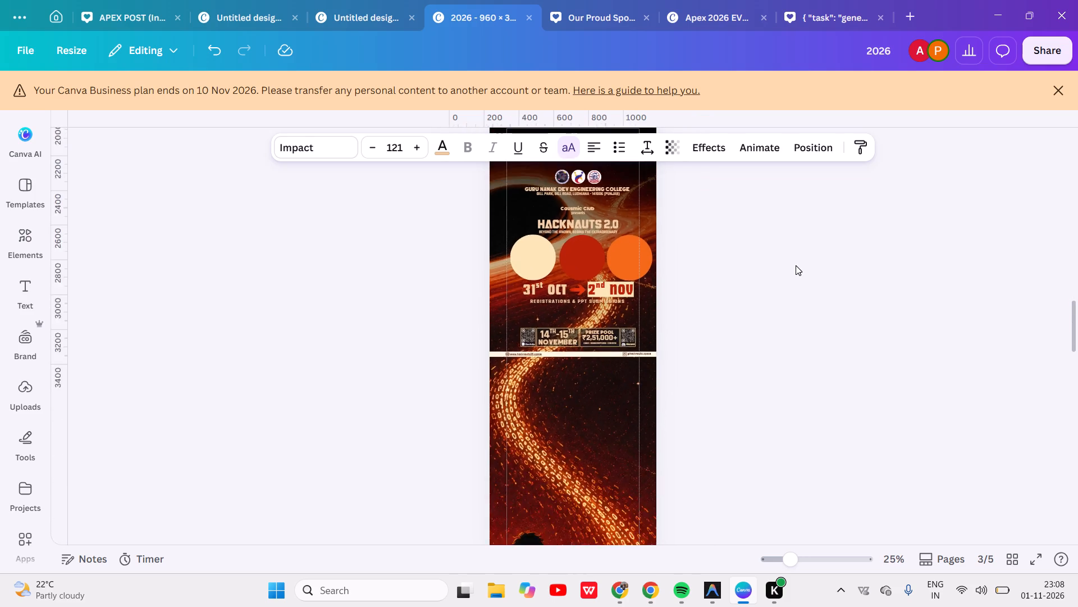
scroll(796, 265, up, 7)
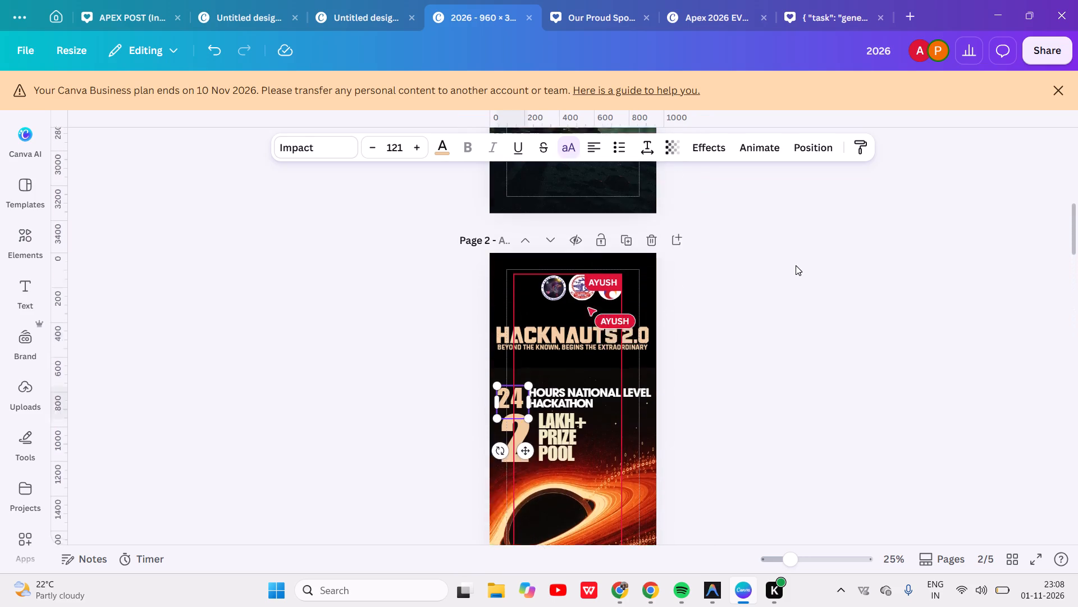
scroll(796, 265, up, 1)
scroll(796, 265, down, 2)
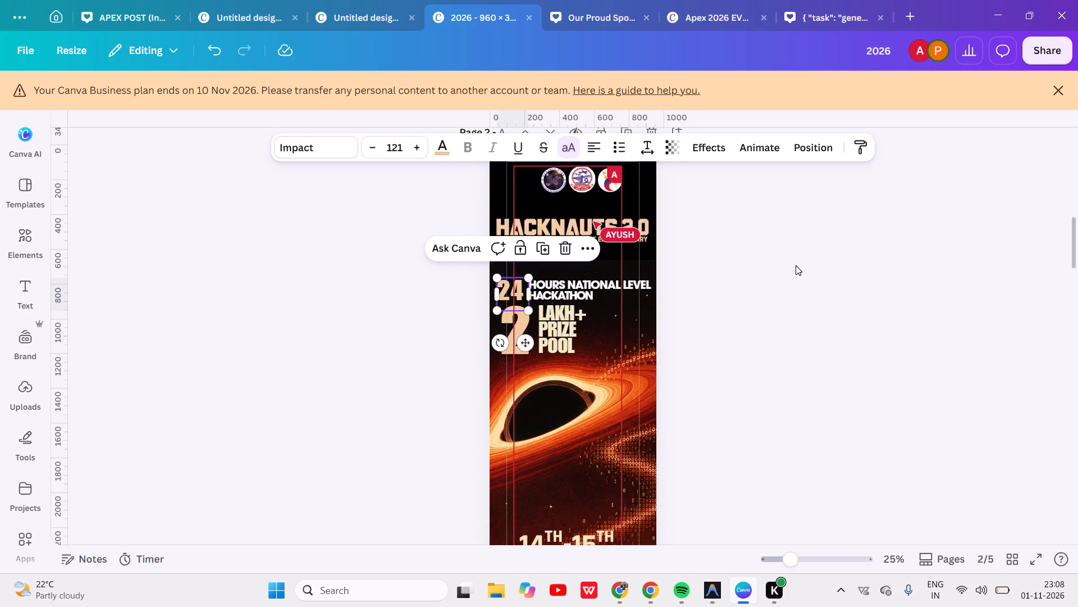
scroll(696, 262, up, 1)
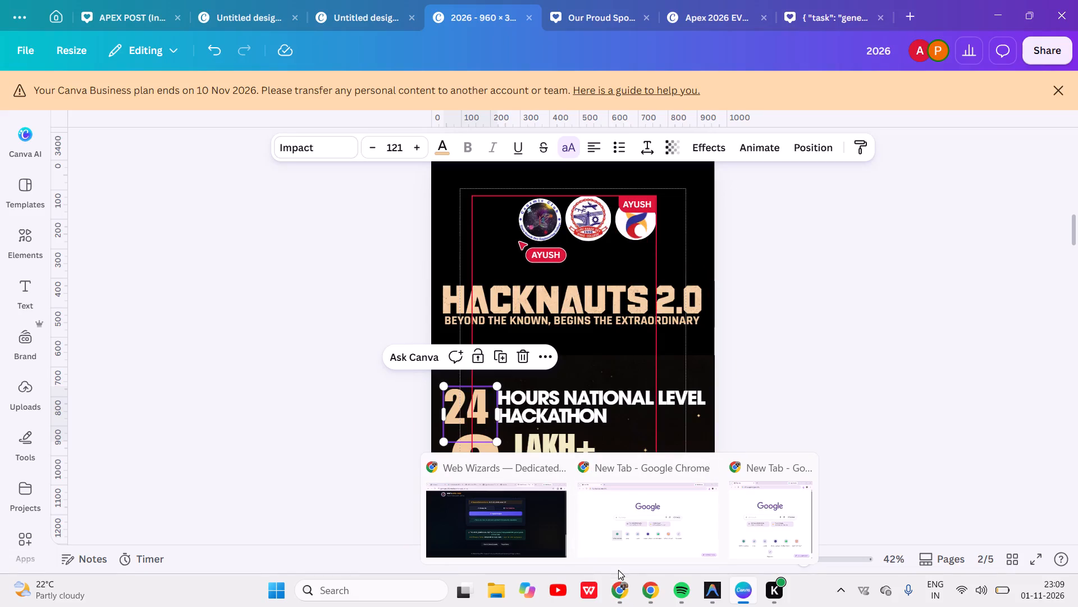
Switch to the Chrome window with the Web Wizards page.
click(513, 508)
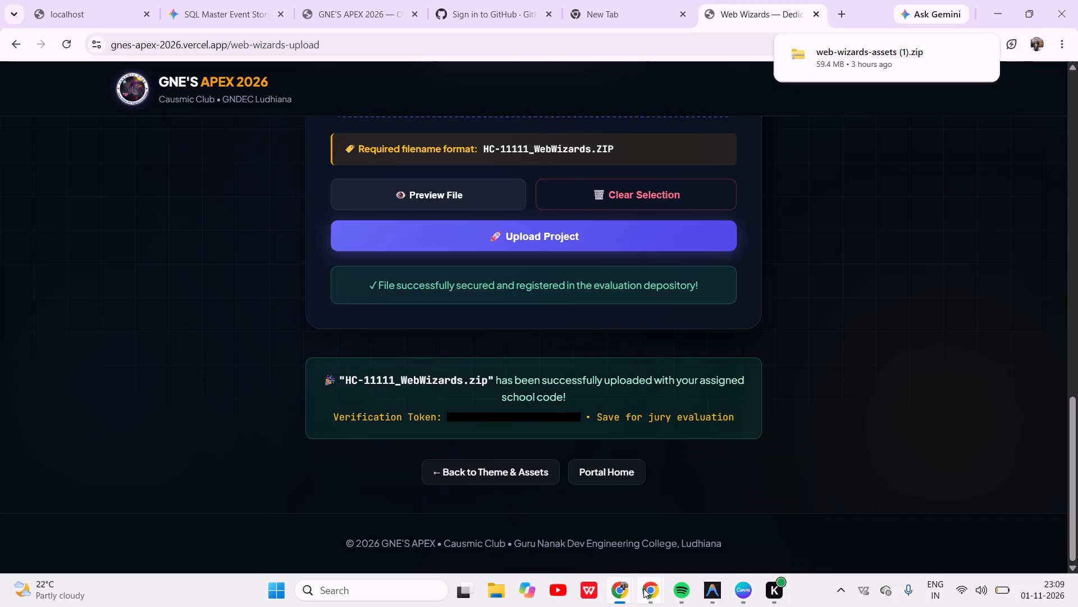
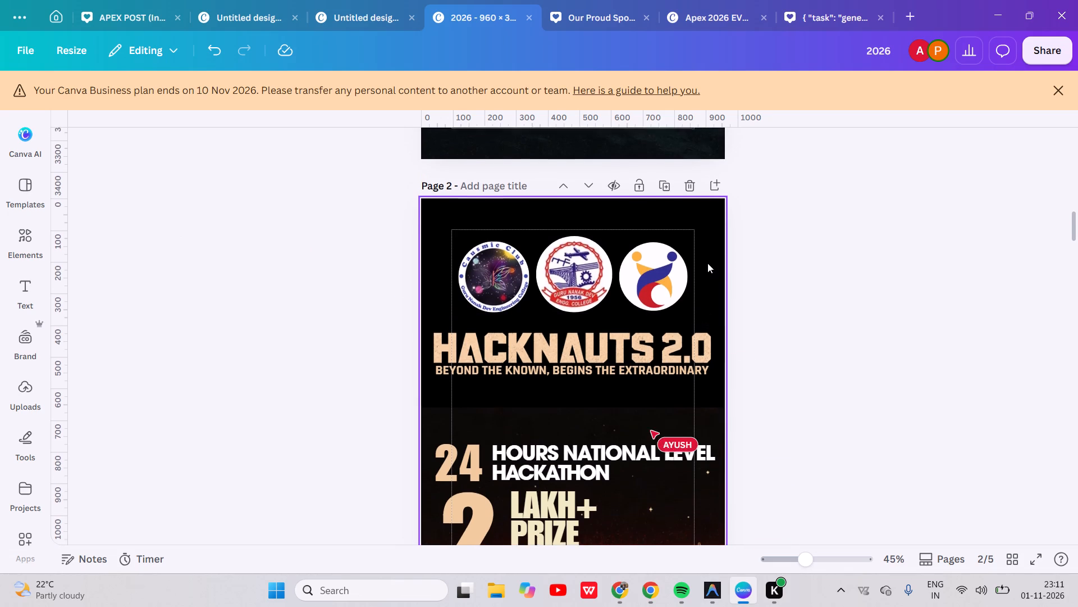
Move the grouped hackathon and prize pool text on page 2 slightly up, closer to the Hacknauts 2.0 title.
scroll(707, 263, up, 1)
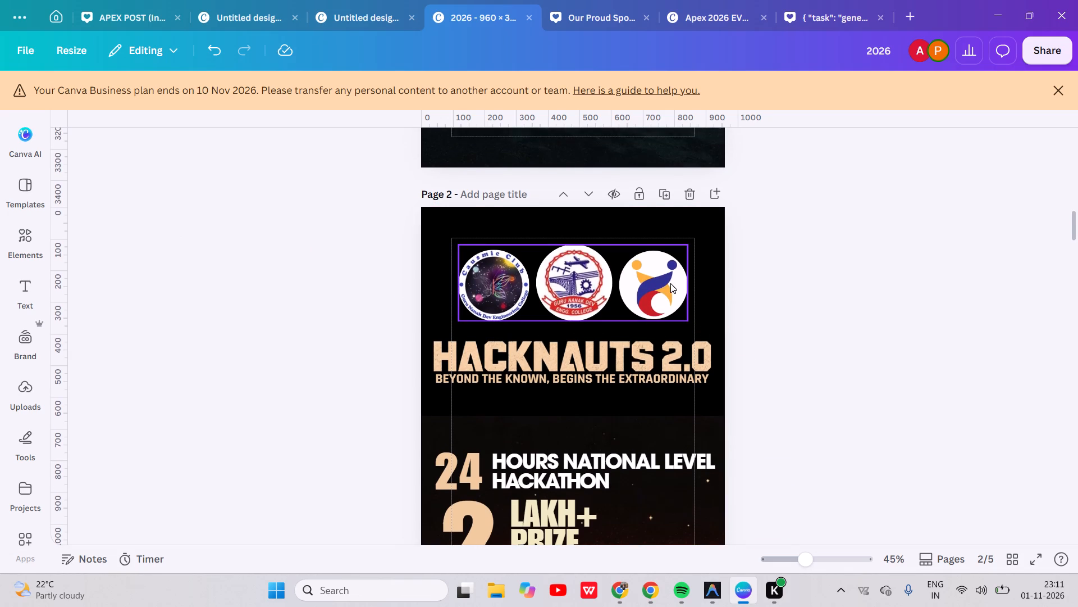
scroll(761, 306, down, 1)
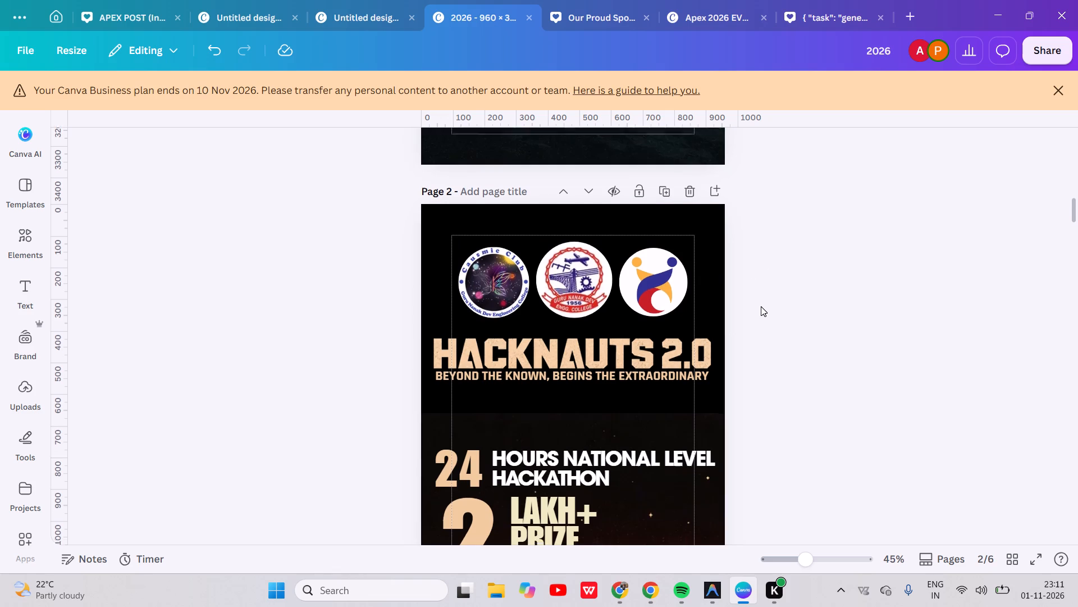
scroll(761, 306, down, 2)
scroll(761, 306, up, 1)
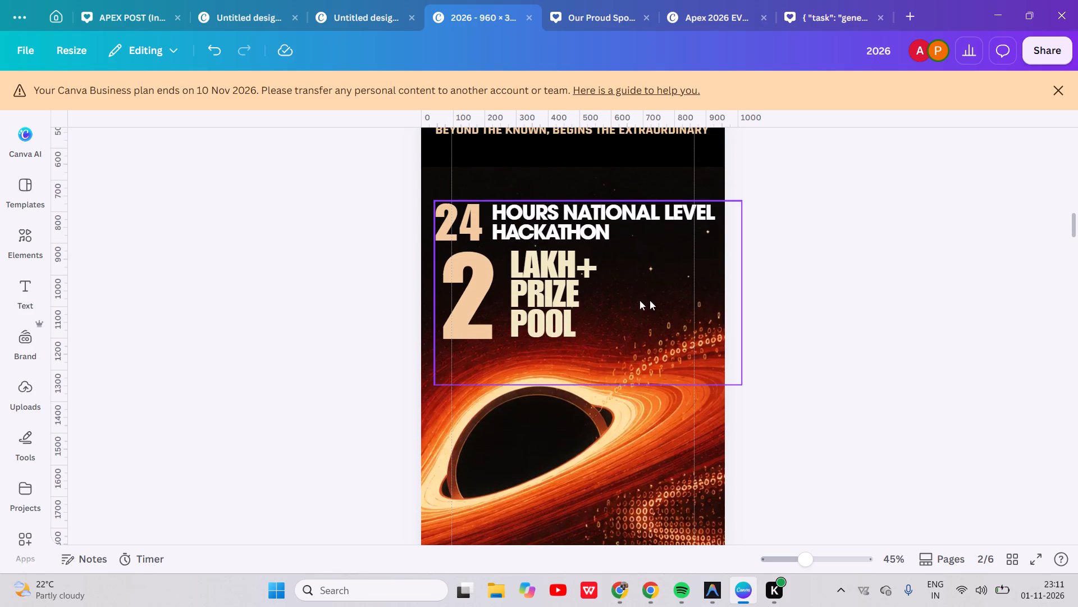
click(565, 218)
drag(565, 218, 565, 201)
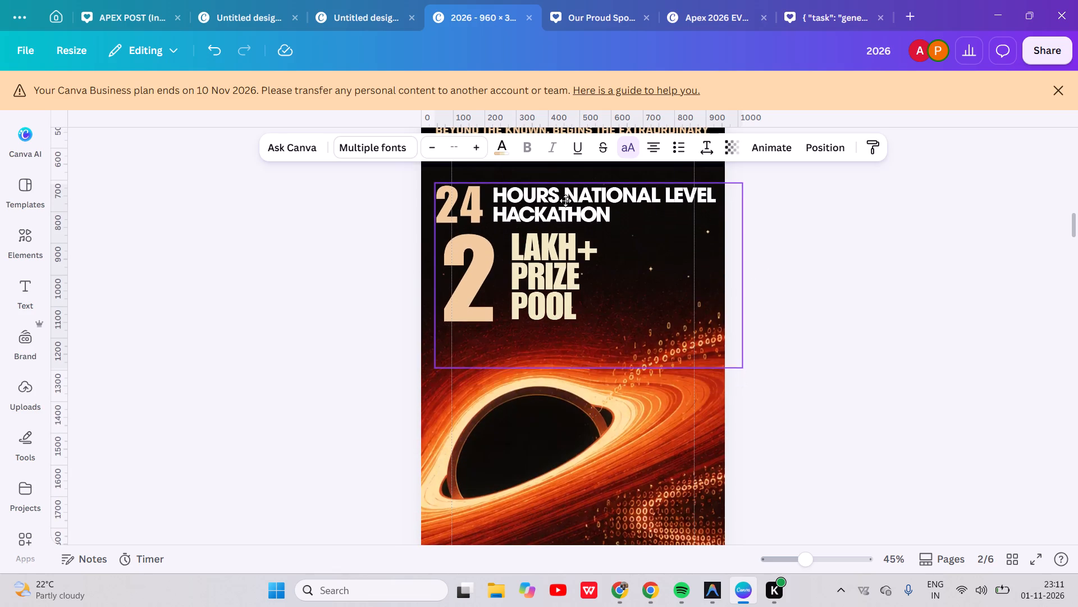
drag(565, 201, 565, 205)
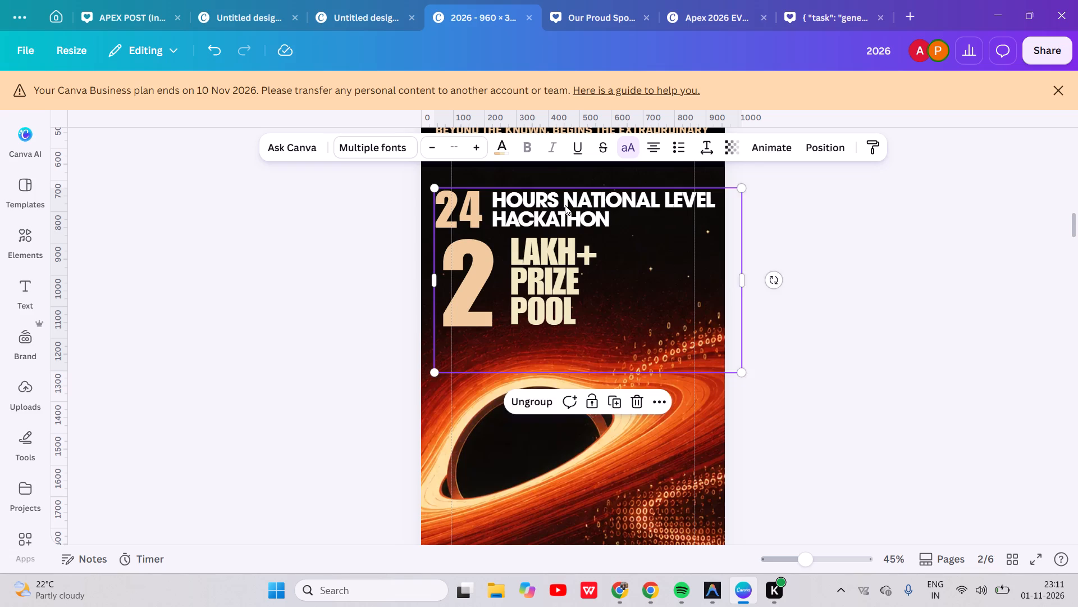
Examine the banner versions across the pages, comparing their overall layout and text placement with the black hole banner on page 2.
scroll(565, 205, up, 2)
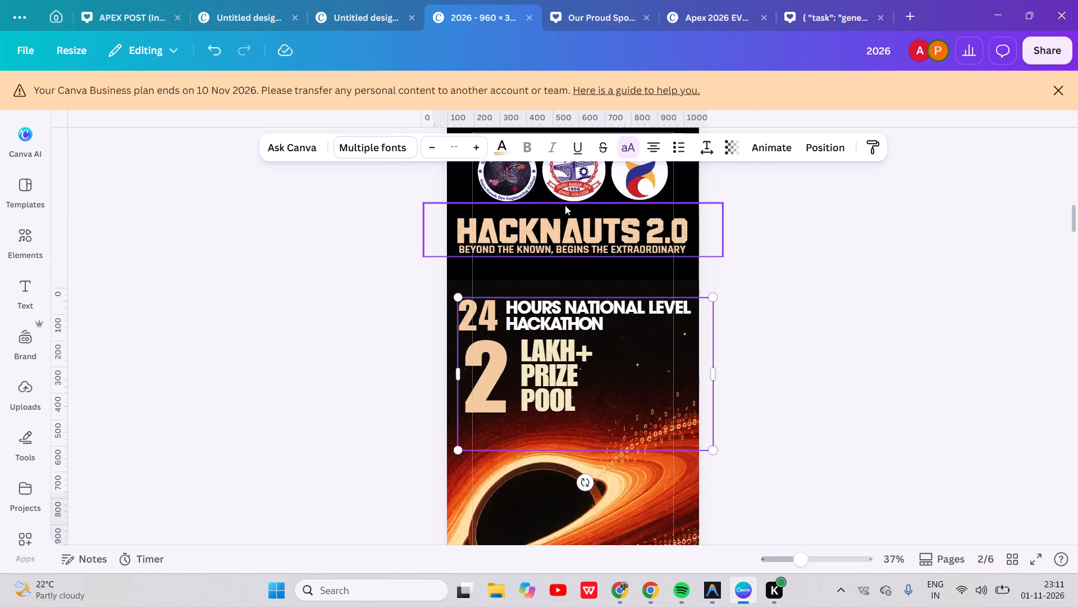
click(683, 330)
scroll(683, 330, down, 3)
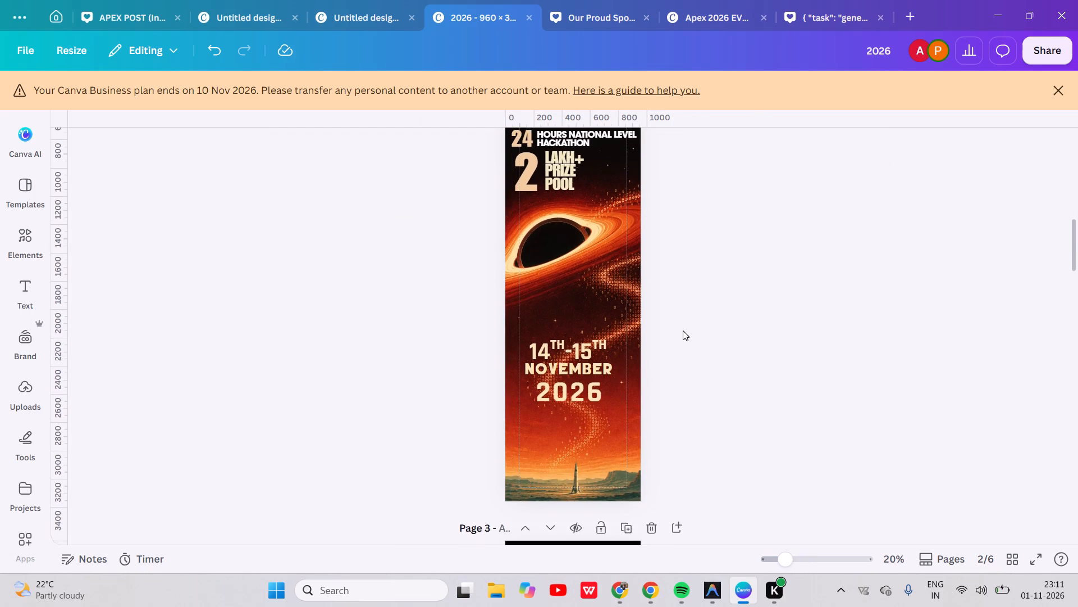
scroll(683, 330, down, 5)
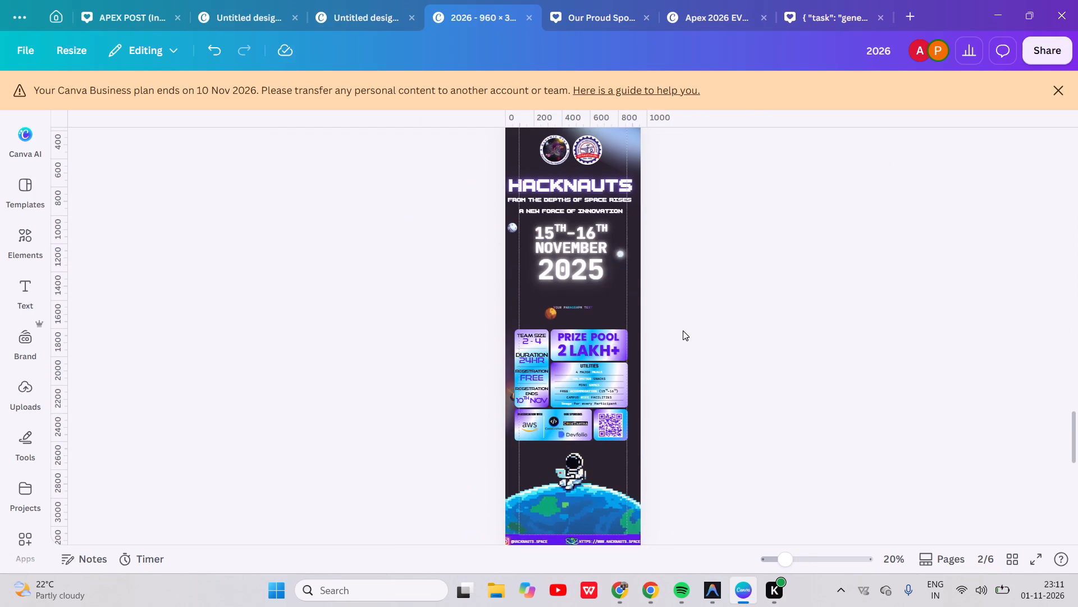
scroll(683, 330, up, 5)
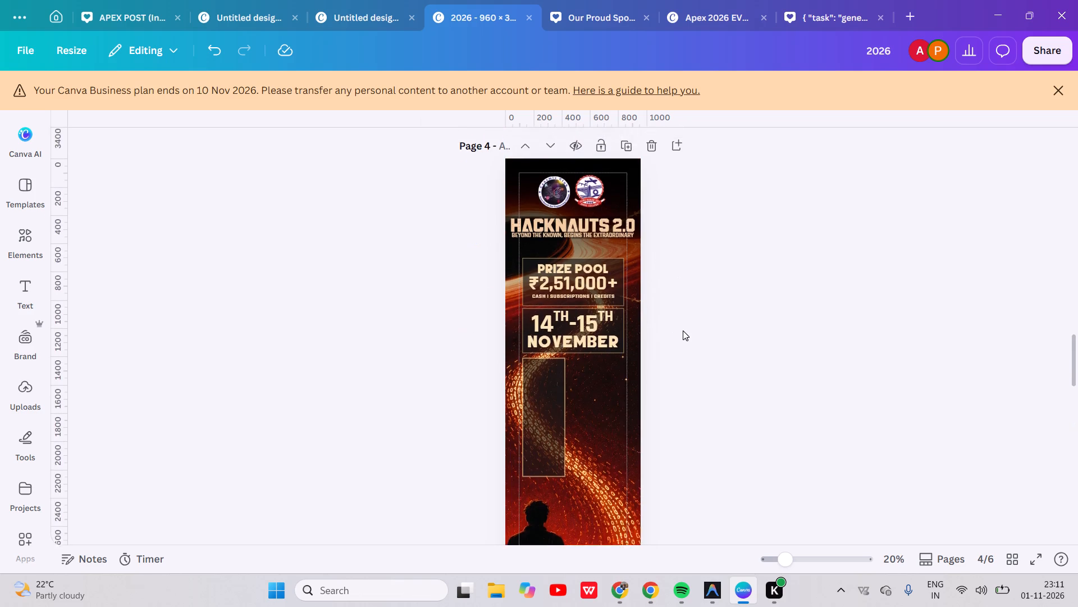
scroll(683, 330, up, 5)
scroll(682, 321, down, 1)
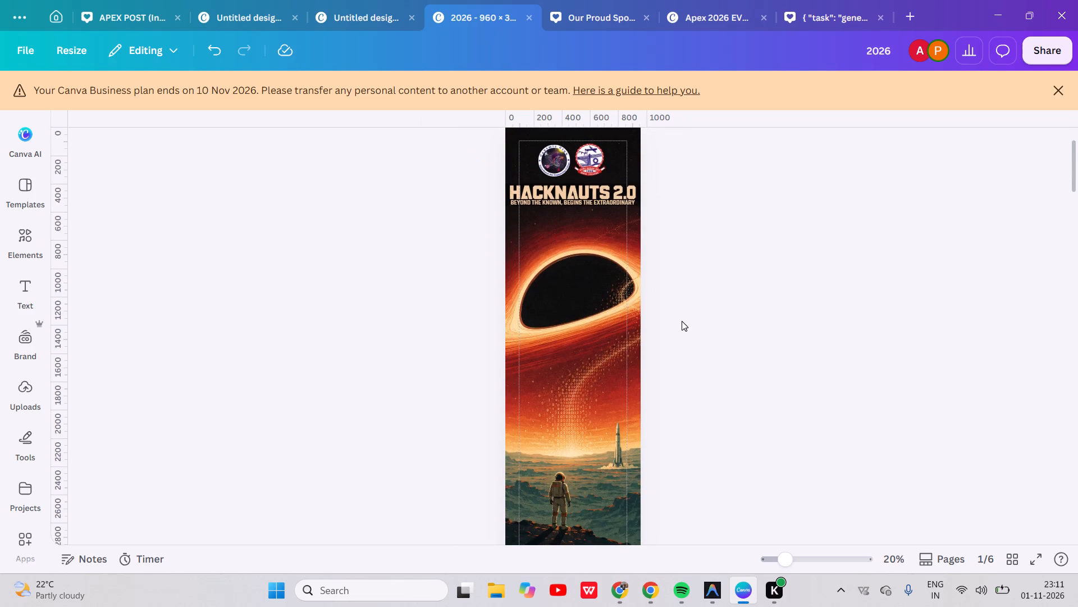
scroll(682, 321, down, 3)
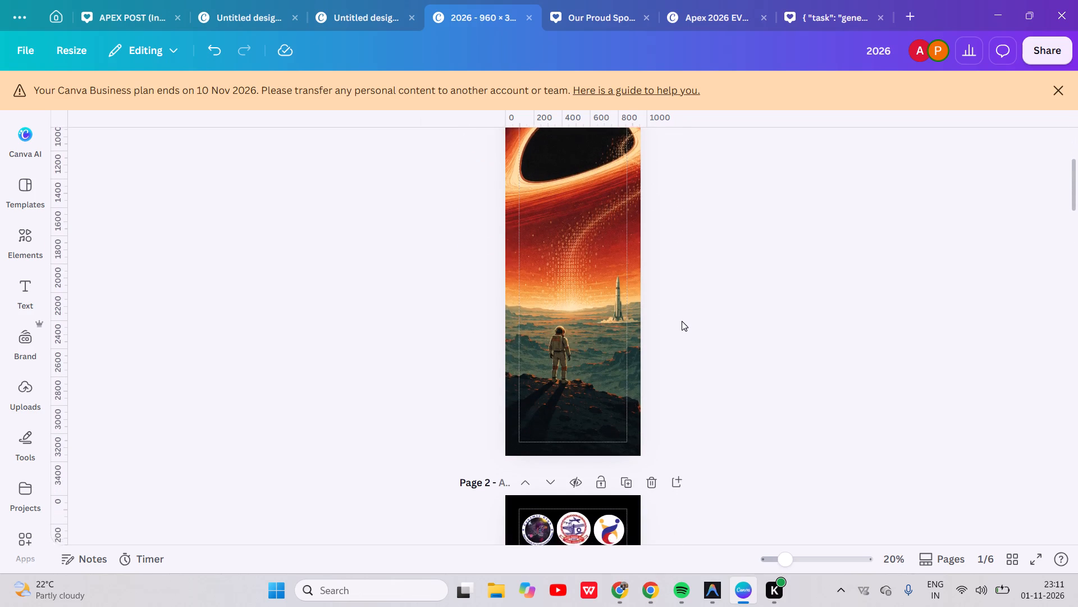
scroll(682, 321, down, 1)
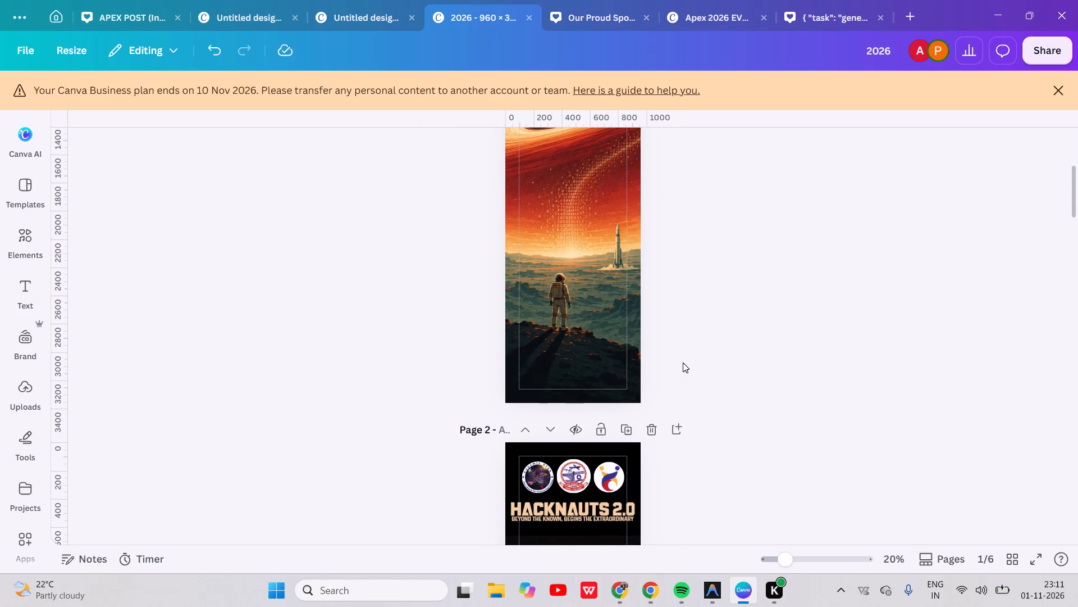
scroll(695, 477, up, 2)
scroll(695, 477, down, 1)
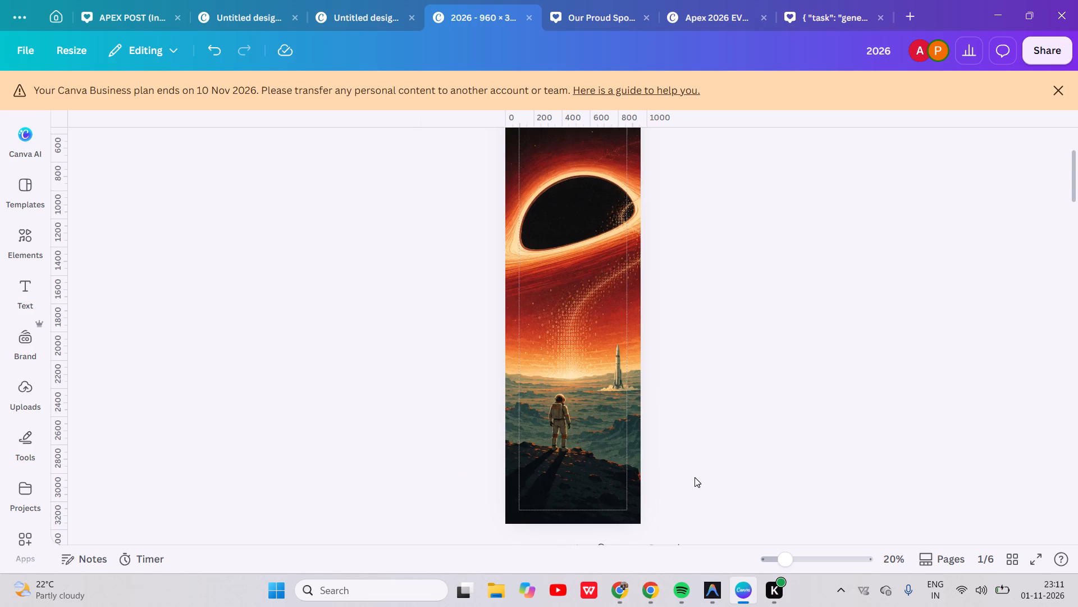
scroll(695, 477, down, 2)
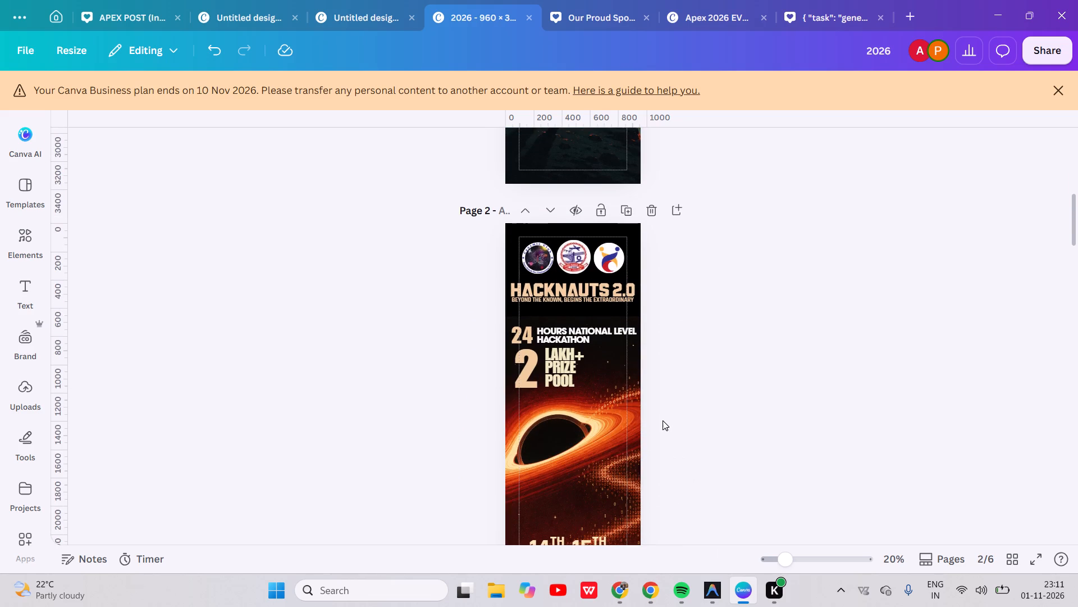
Ungroup the hackathon and prize pool text block on page 2.
click(573, 336)
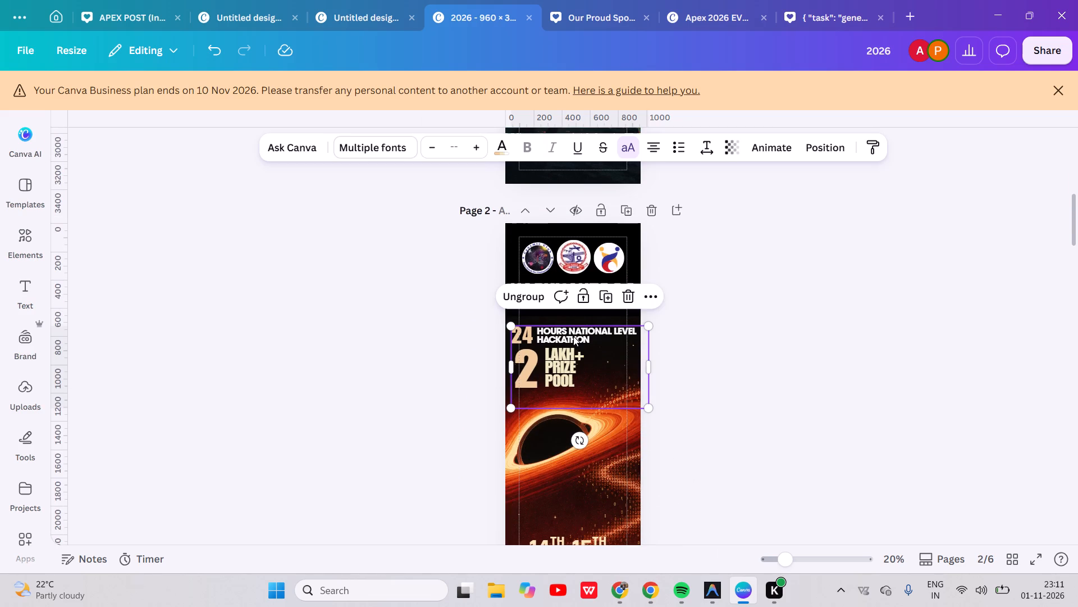
click(519, 291)
click(705, 338)
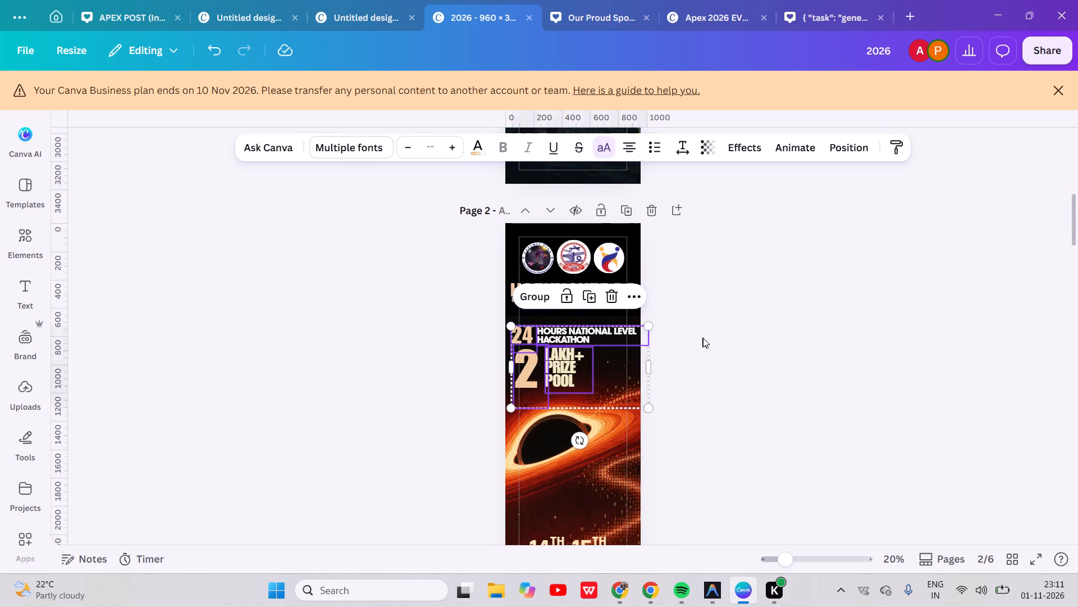
Set the line spacing of the "Hours National Level Hackathon" text to 1.05.
click(602, 332)
click(646, 139)
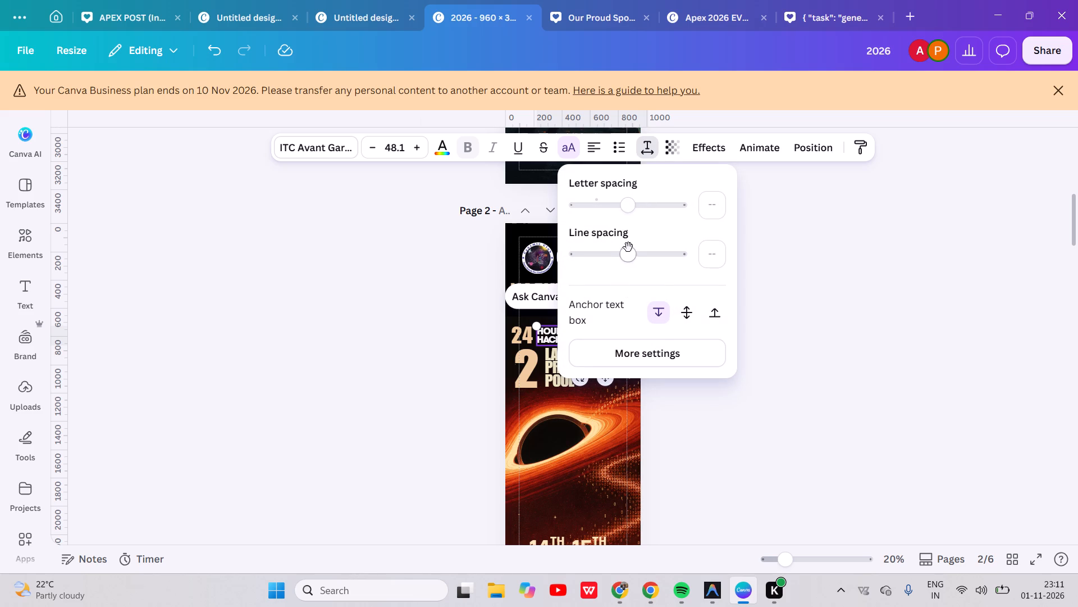
drag(628, 251, 625, 251)
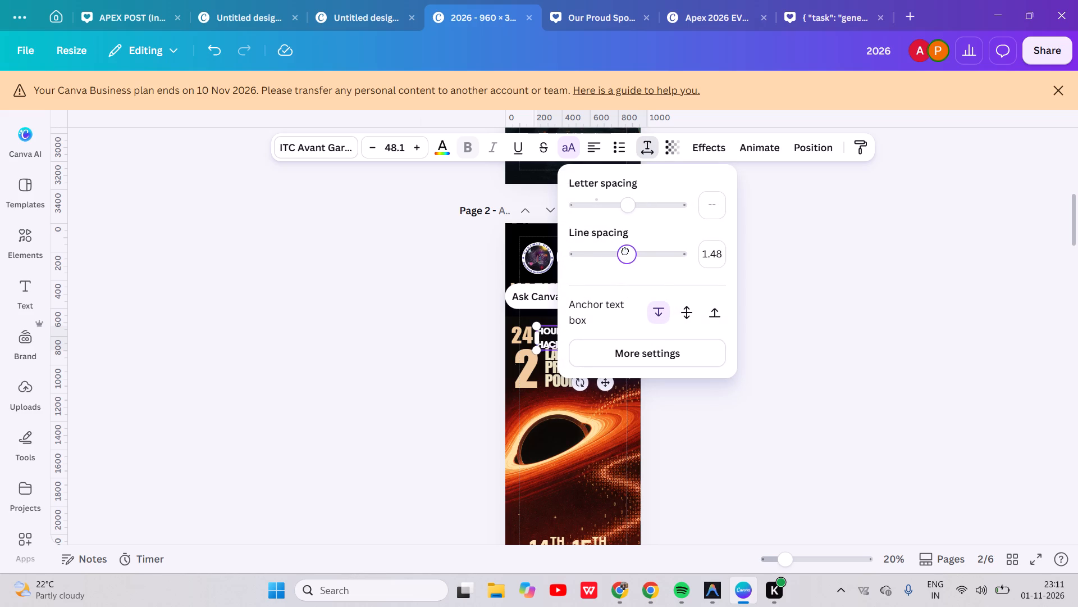
drag(625, 251, 604, 260)
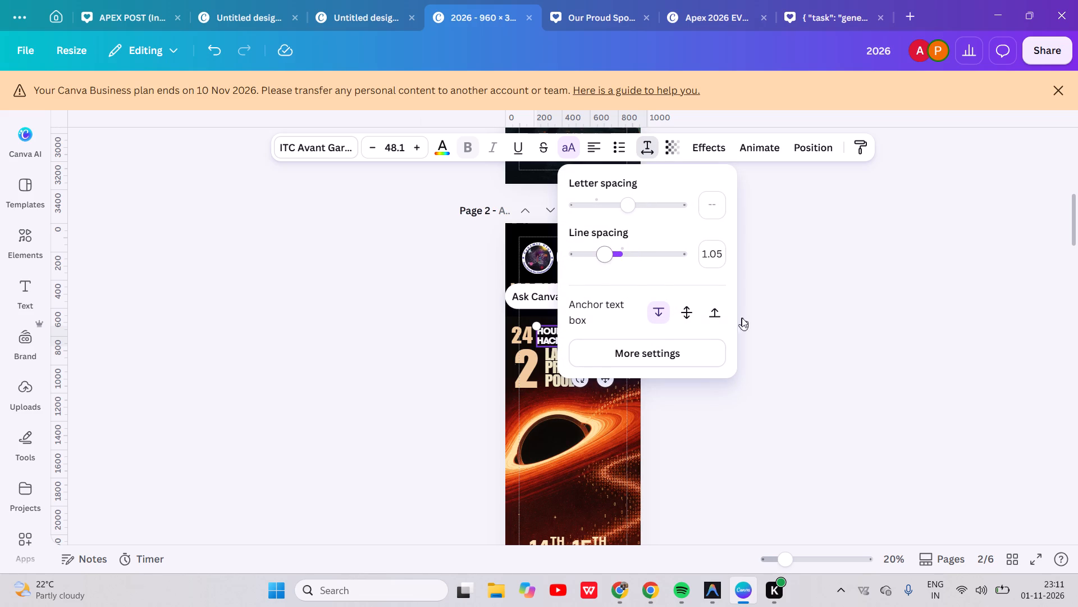
click(797, 356)
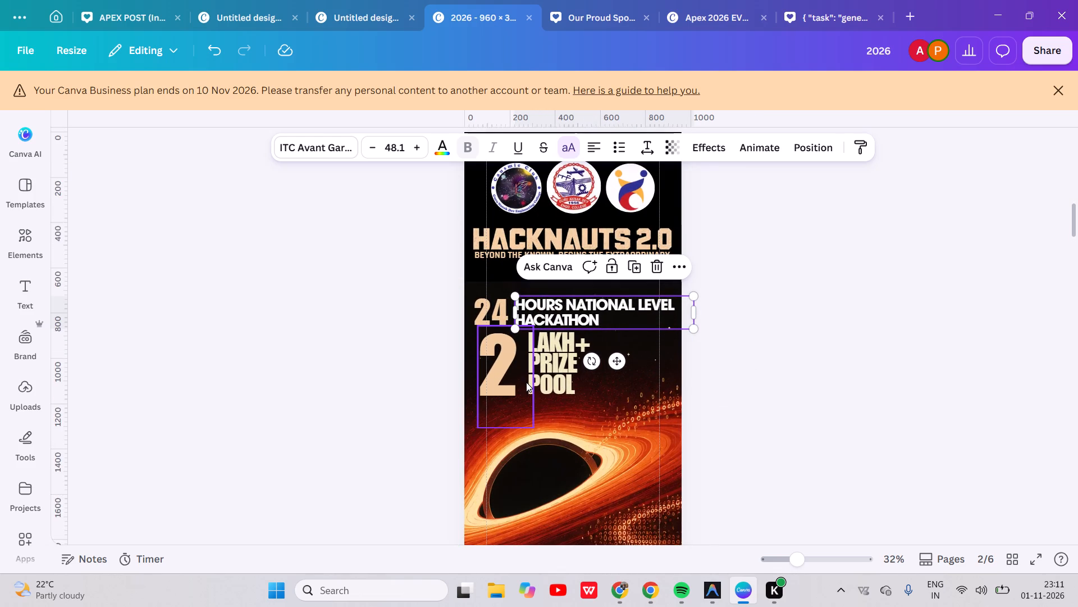
Nudge the large "2" and the "Lakh+ Prize Pool" text down together to add space below the hackathon line.
click(517, 381)
shift+click(561, 377)
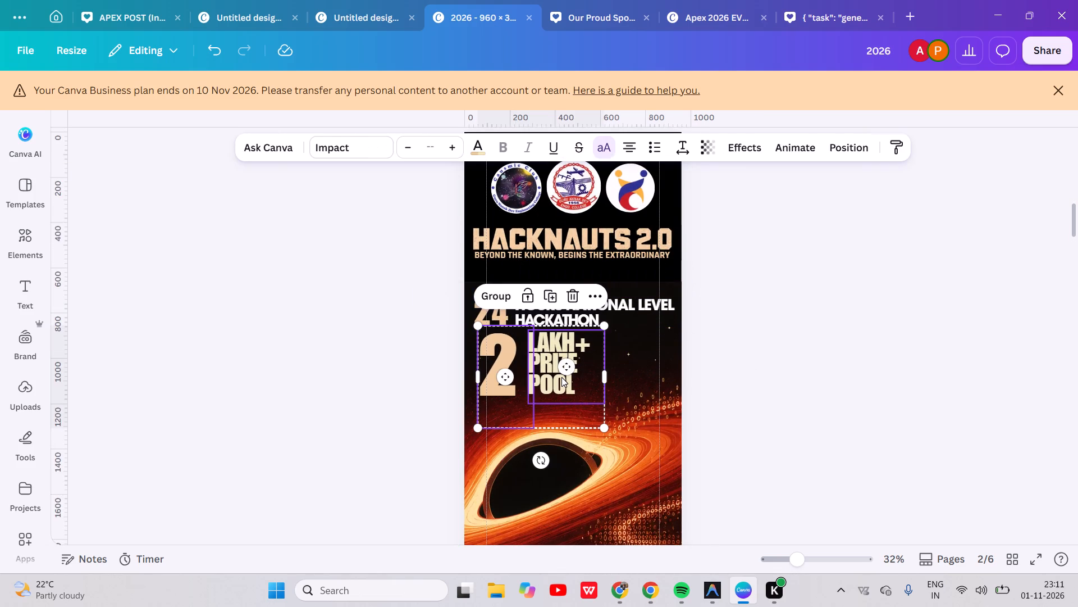
key(Down)
key(Down)
key(Down)
key(Down)
key(Down)
key(Down)
key(Down)
key(Down)
key(Down)
key(Down)
key(Down)
key(Down)
key(Down)
key(Down)
key(Down)
key(Down)
key(Down)
key(Down)
key(Down)
key(Down)
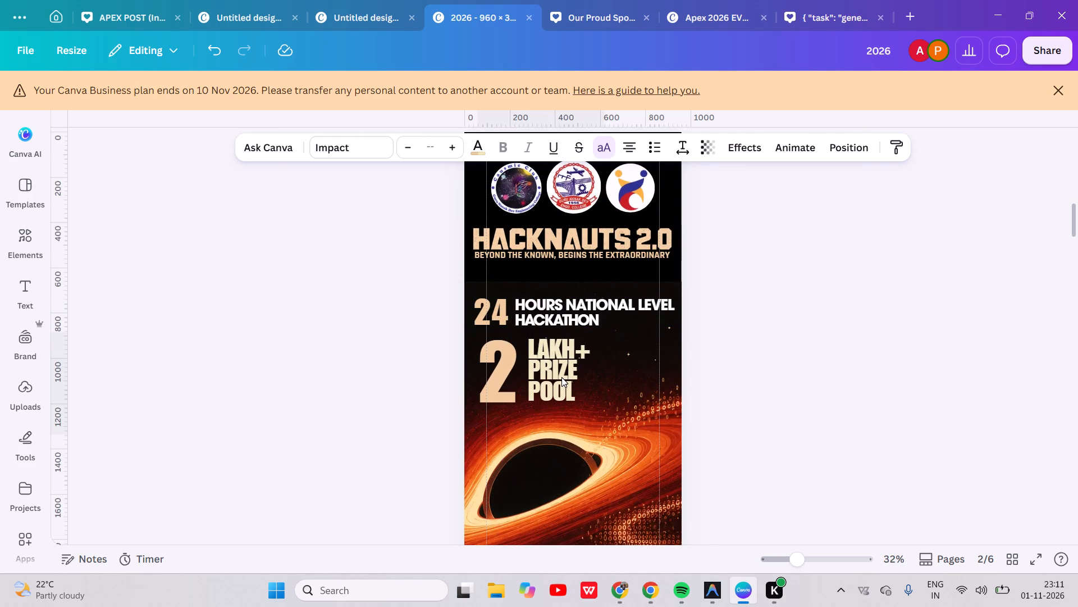
Widen the "24" text box and increase its font size to 127.
click(491, 329)
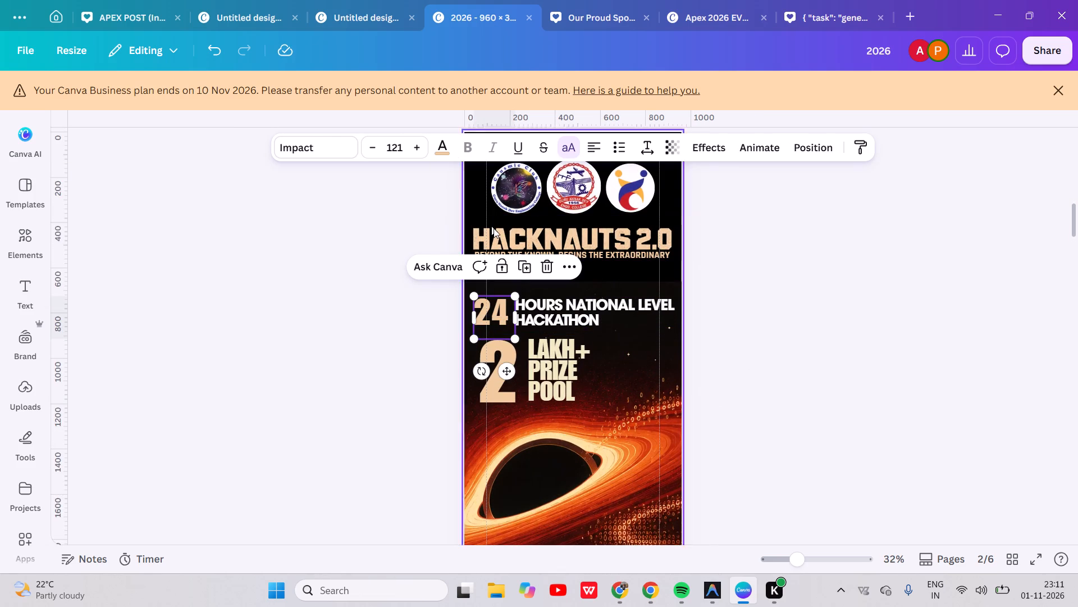
drag(518, 318, 527, 317)
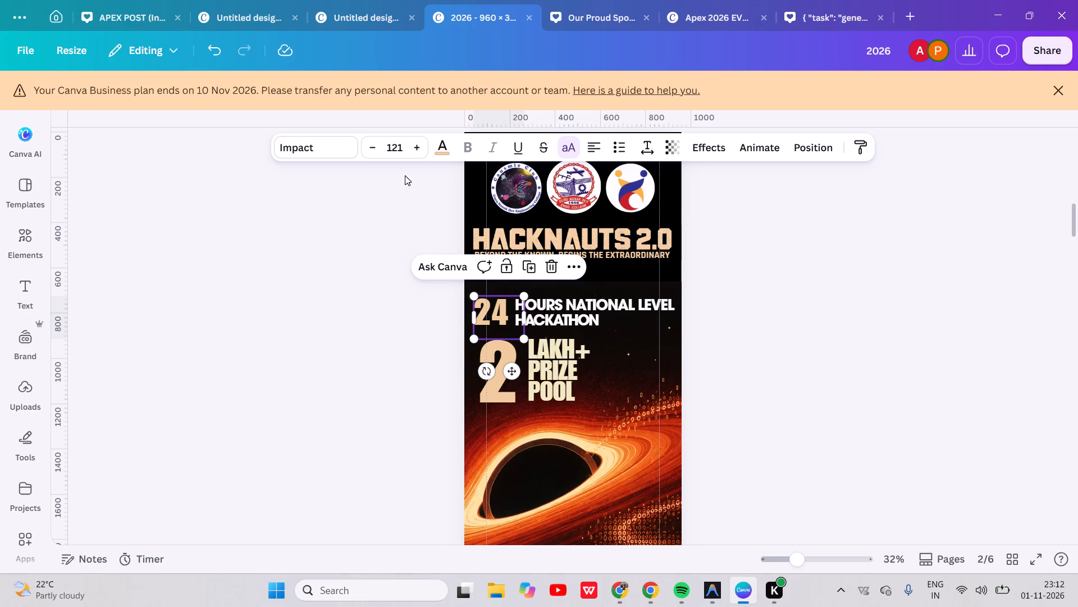
click(418, 148)
triple_click(418, 148)
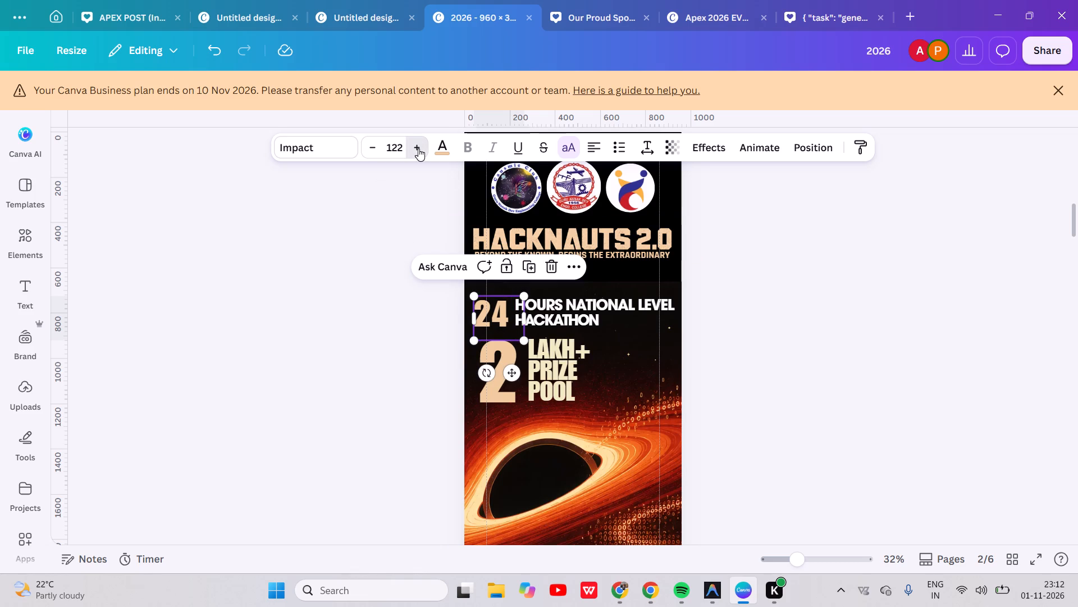
double_click(418, 148)
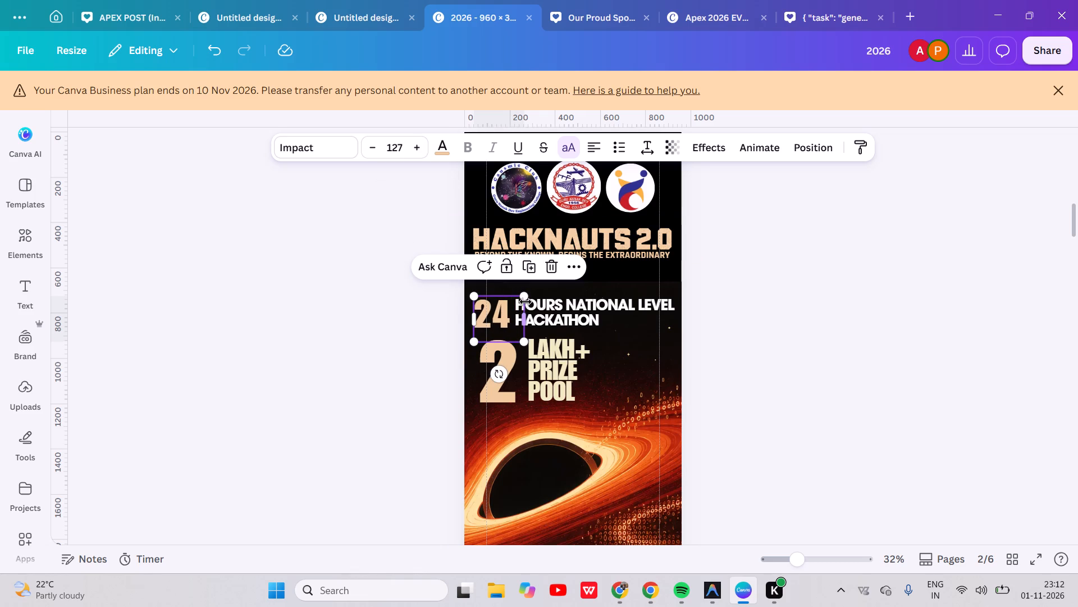
click(435, 330)
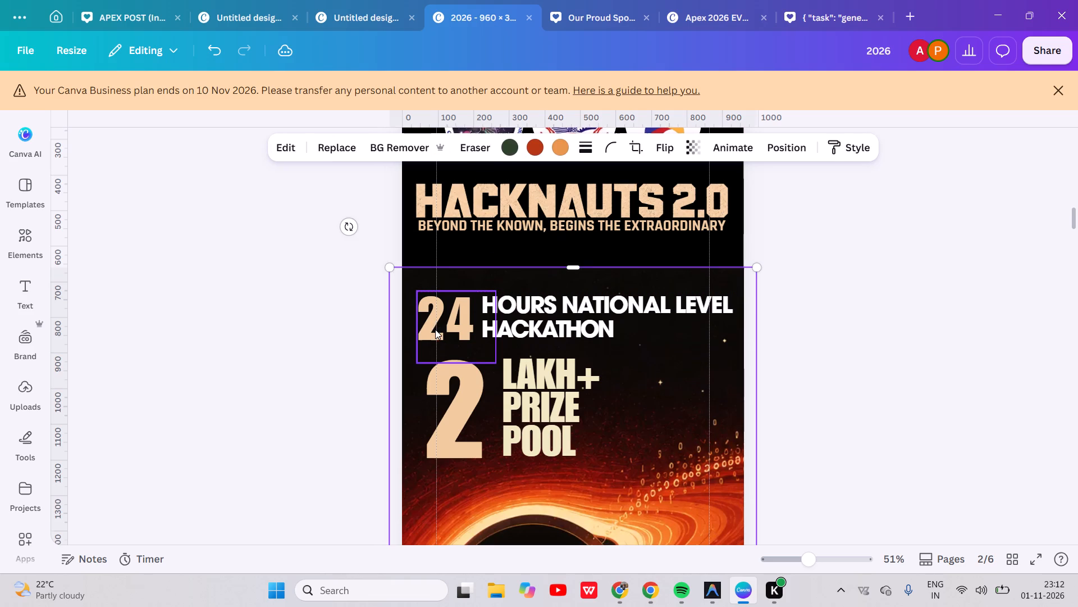
Nudge the "24" text slightly up to line it up with the hackathon text beside it.
click(435, 321)
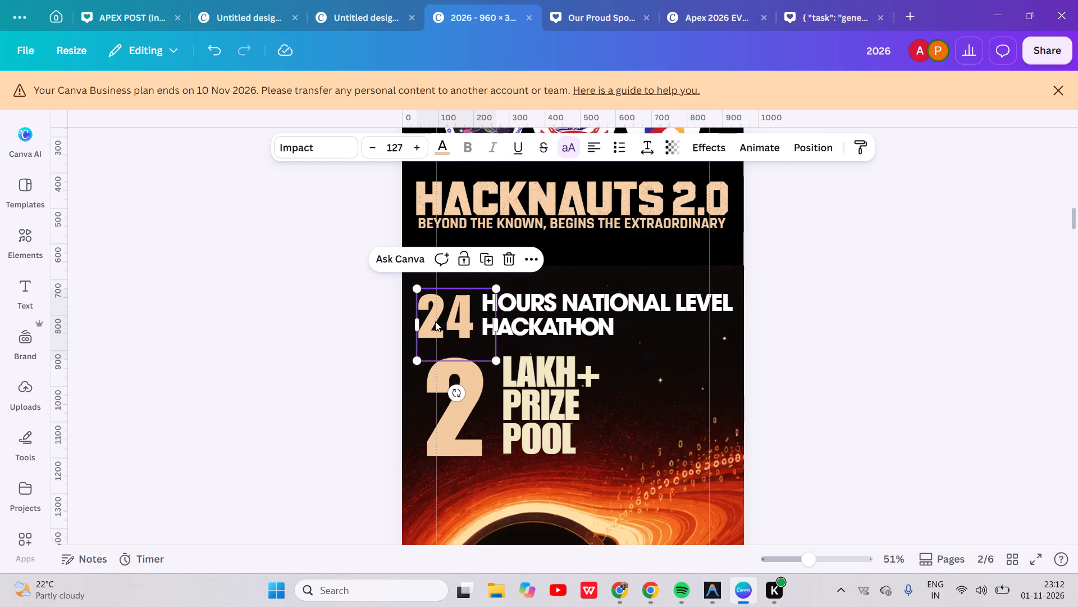
key(Up)
key(Up)
key(Up)
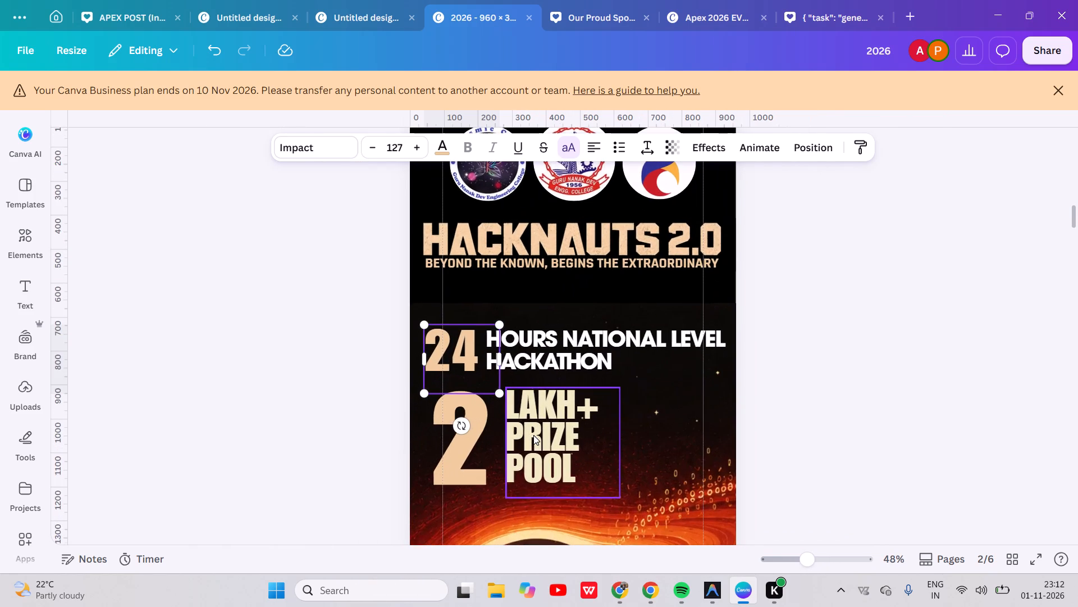
Check the fonts of the neighbouring texts and change the "Hours National Level Hackathon" text to Rajdhani.
click(518, 358)
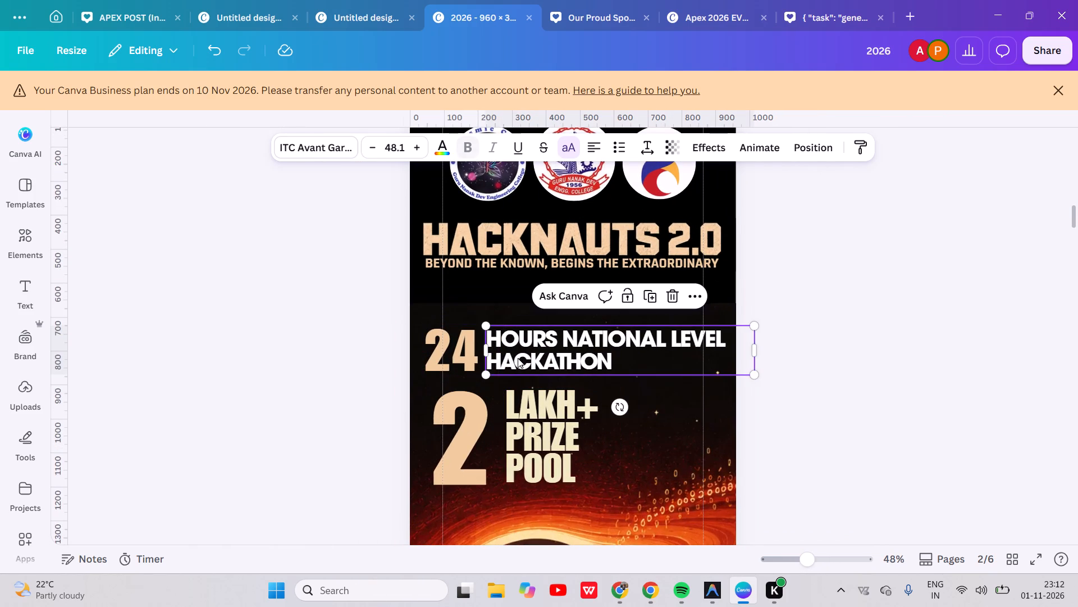
click(514, 434)
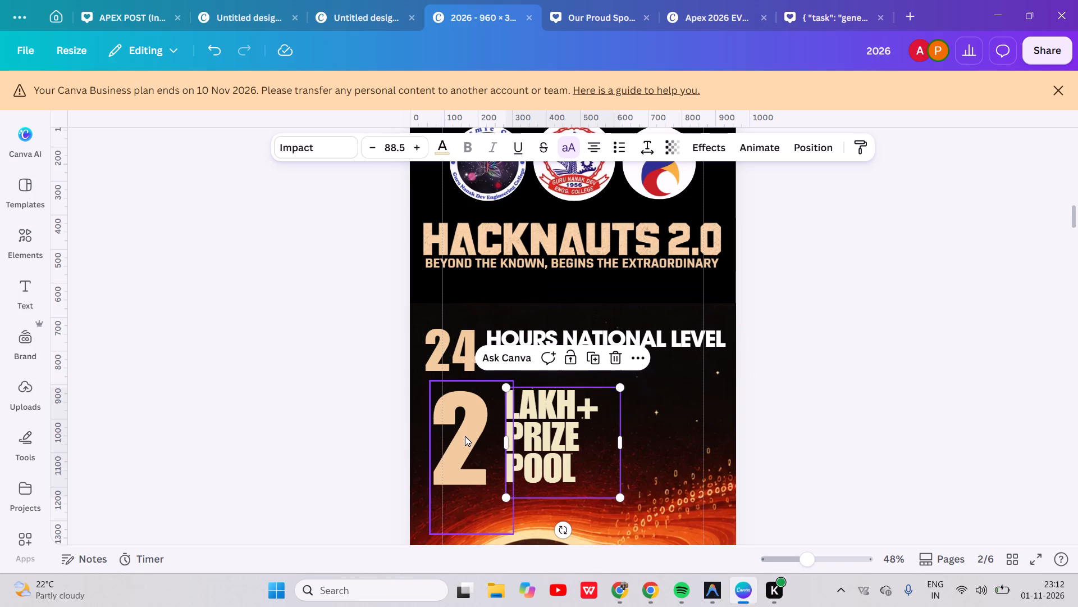
click(464, 436)
click(523, 246)
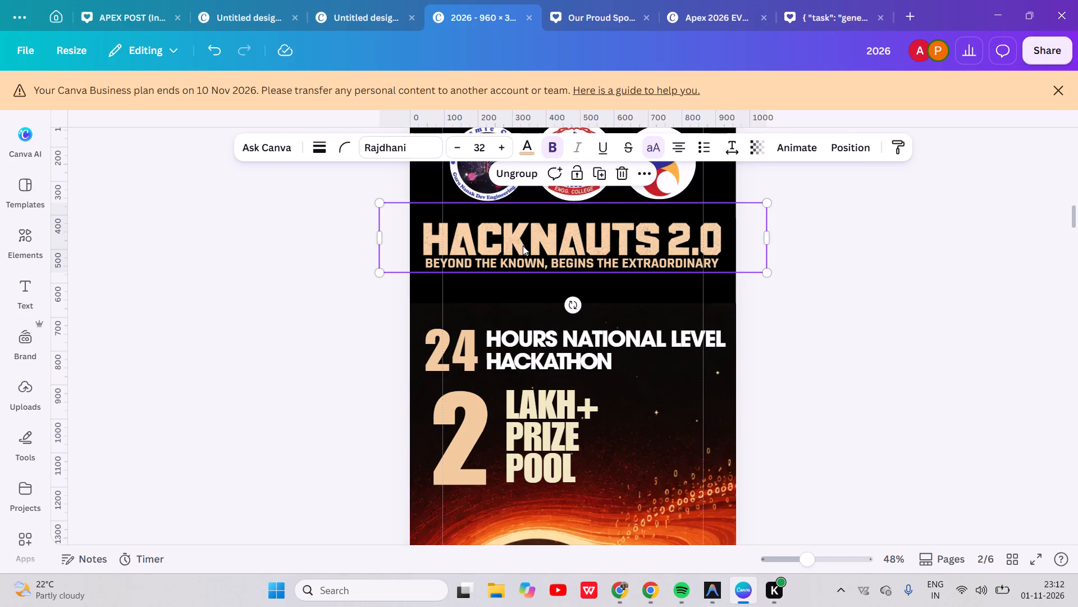
click(519, 365)
click(335, 142)
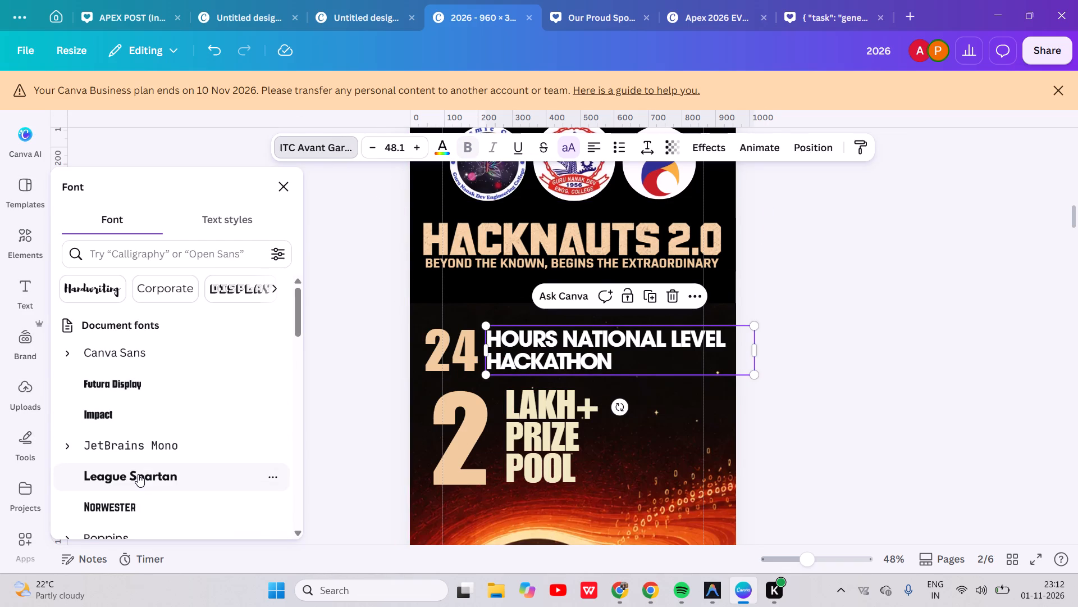
scroll(138, 475, down, 2)
click(134, 475)
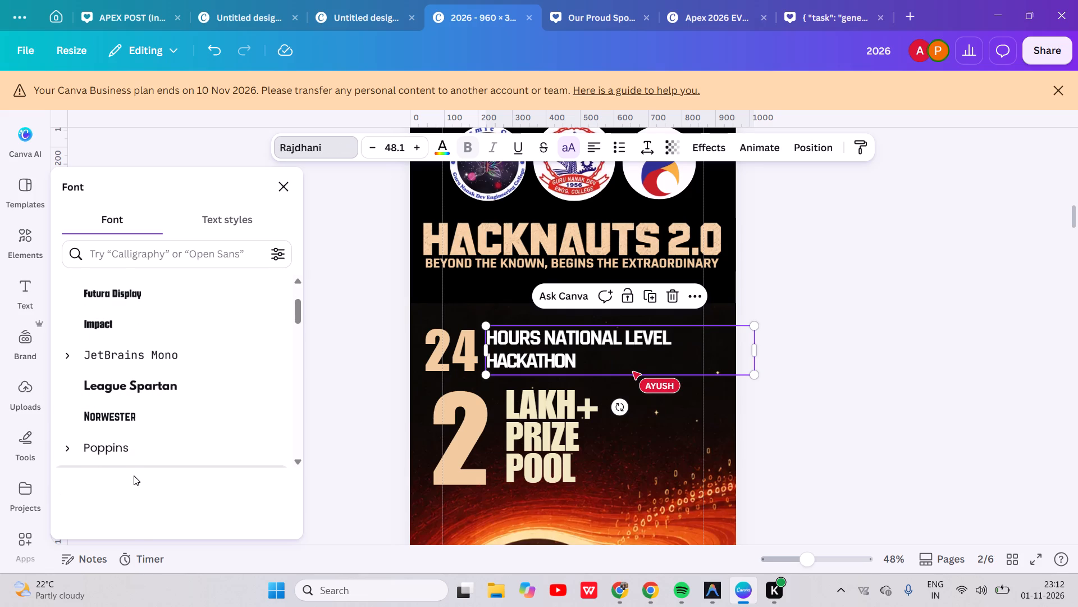
Increase the "Hours National Level Hackathon" text's font size to 56.1.
triple_click(414, 150)
triple_click(414, 150)
double_click(414, 150)
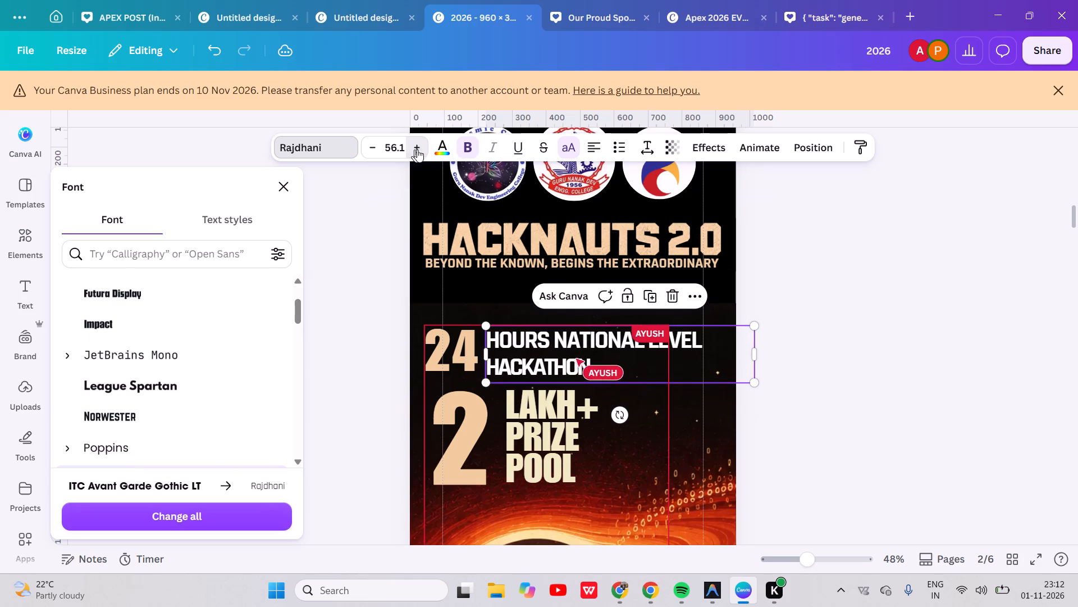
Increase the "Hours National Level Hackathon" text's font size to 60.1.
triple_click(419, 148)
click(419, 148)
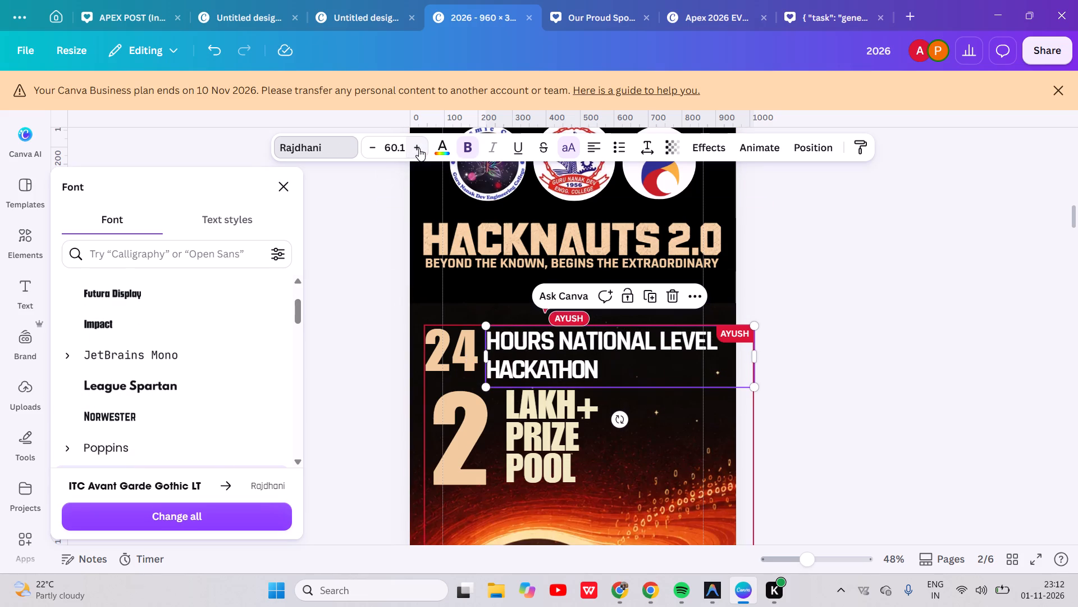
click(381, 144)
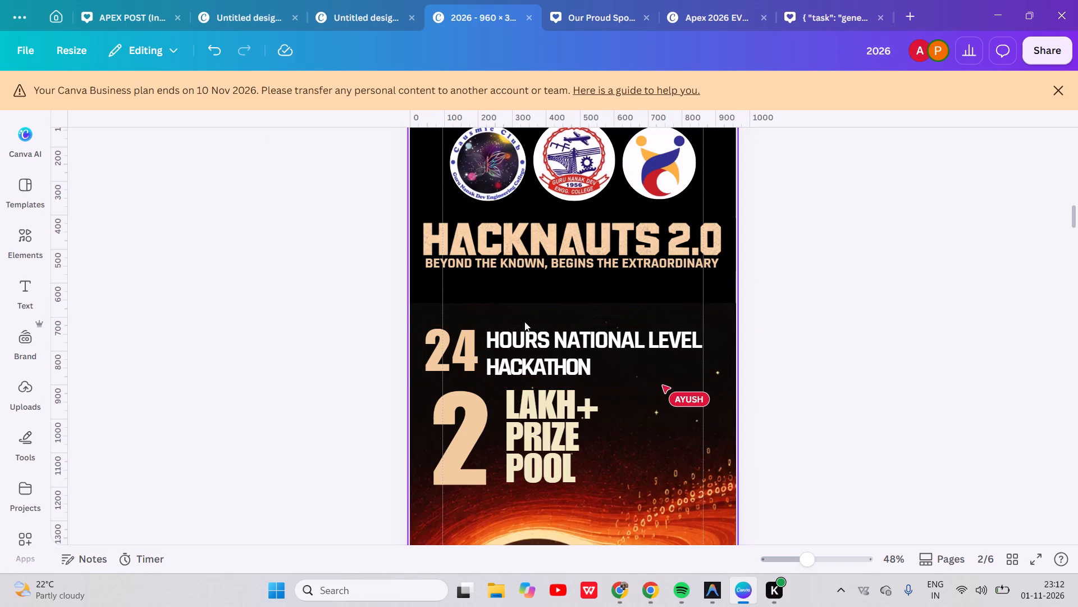
Reduce the "Hours National Level Hackathon" text's font size to 53.1.
scroll(539, 380, down, 1)
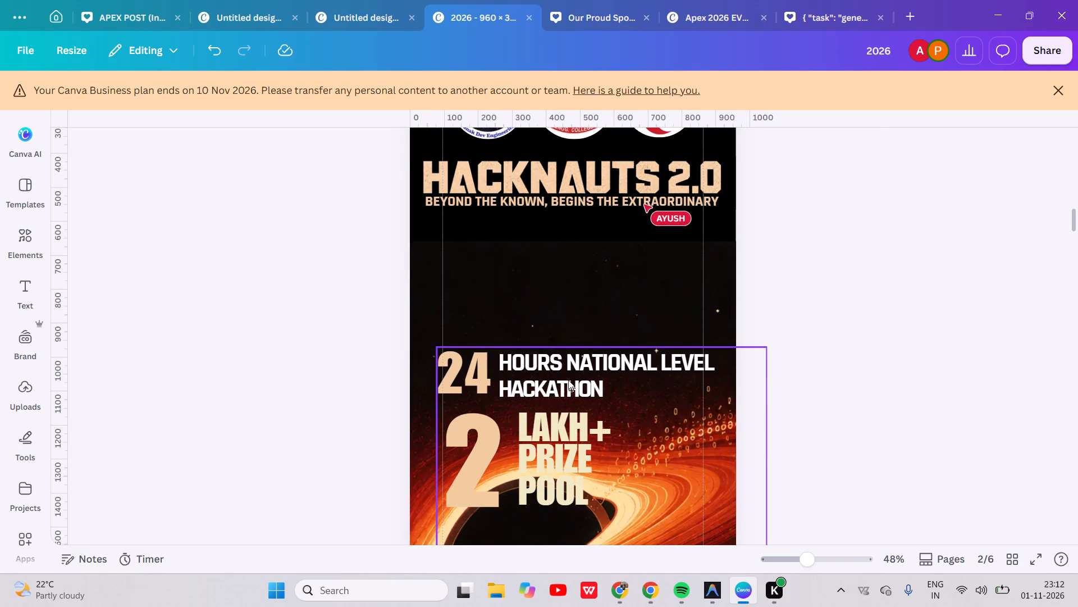
click(563, 365)
click(563, 365)
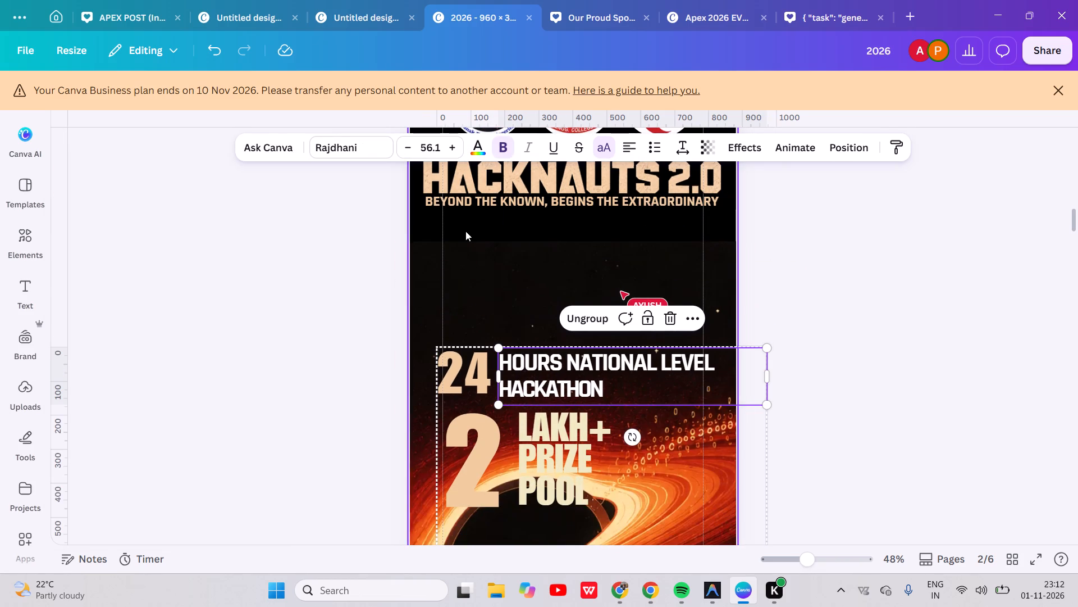
double_click(414, 151)
double_click(414, 151)
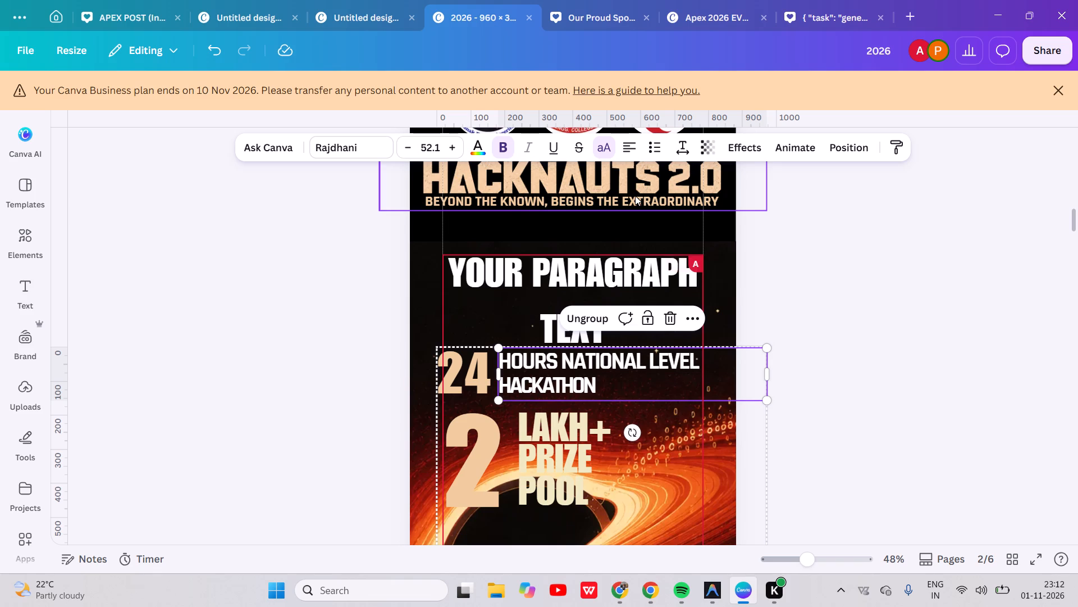
click(455, 152)
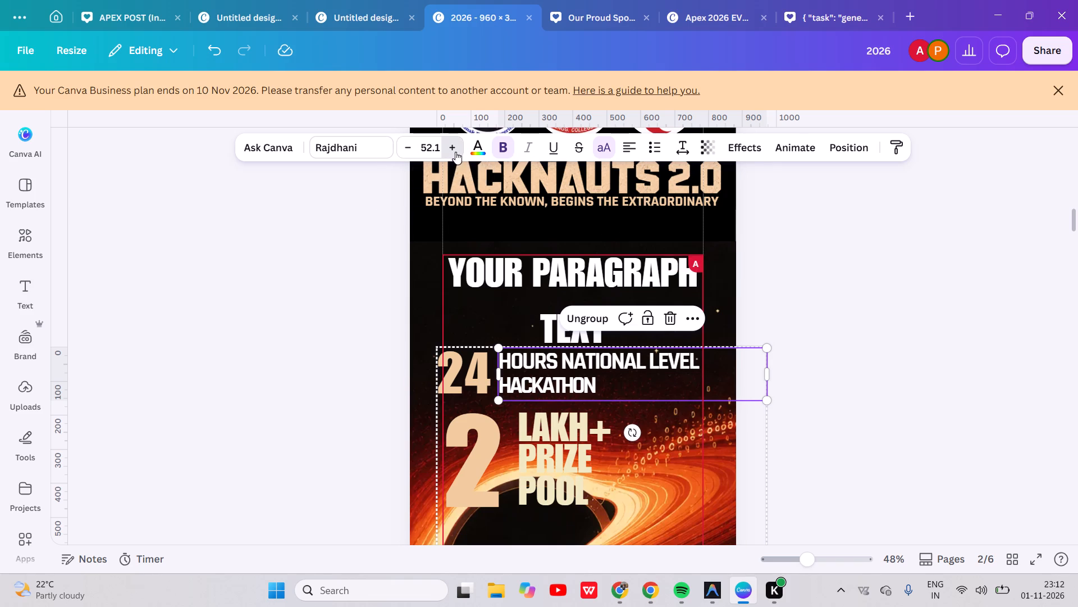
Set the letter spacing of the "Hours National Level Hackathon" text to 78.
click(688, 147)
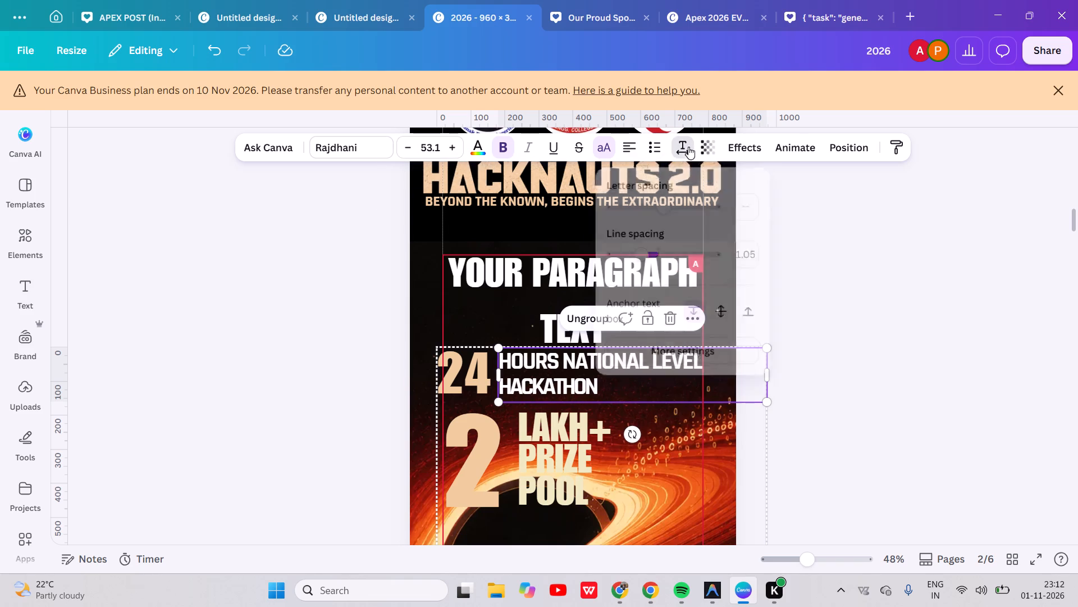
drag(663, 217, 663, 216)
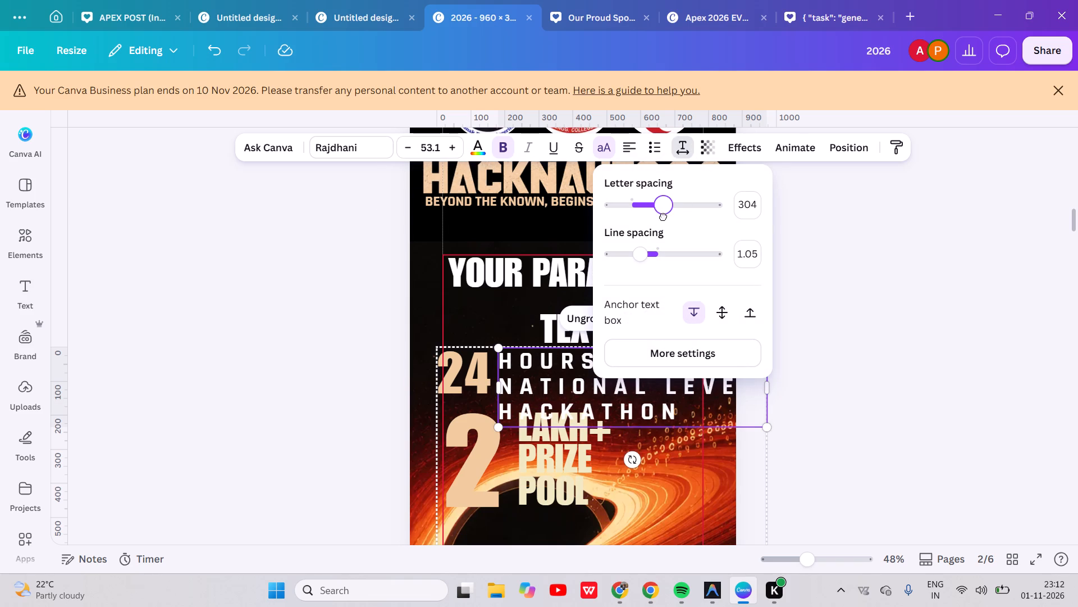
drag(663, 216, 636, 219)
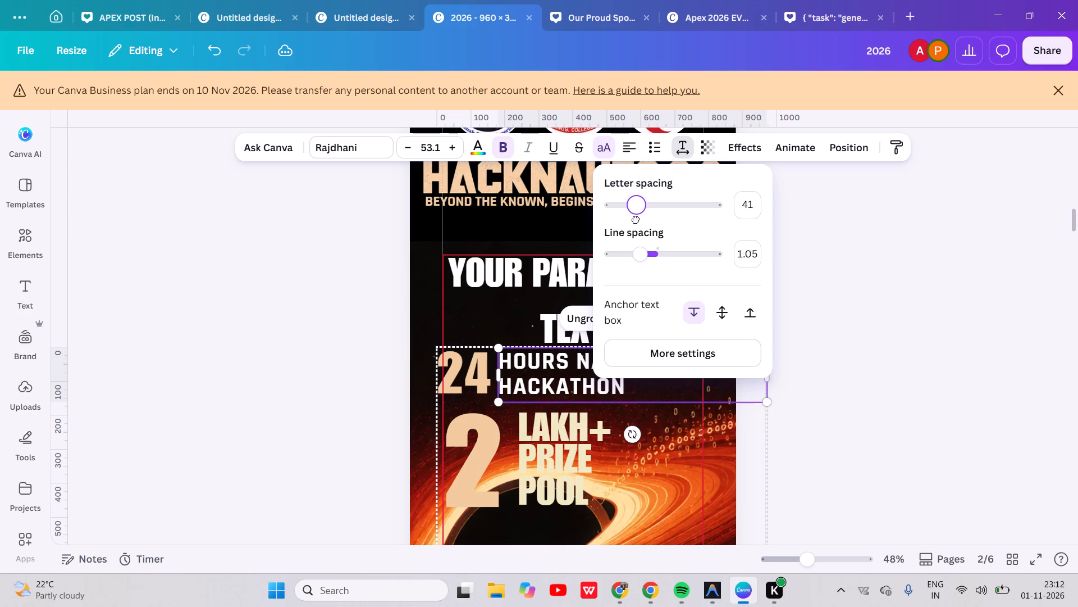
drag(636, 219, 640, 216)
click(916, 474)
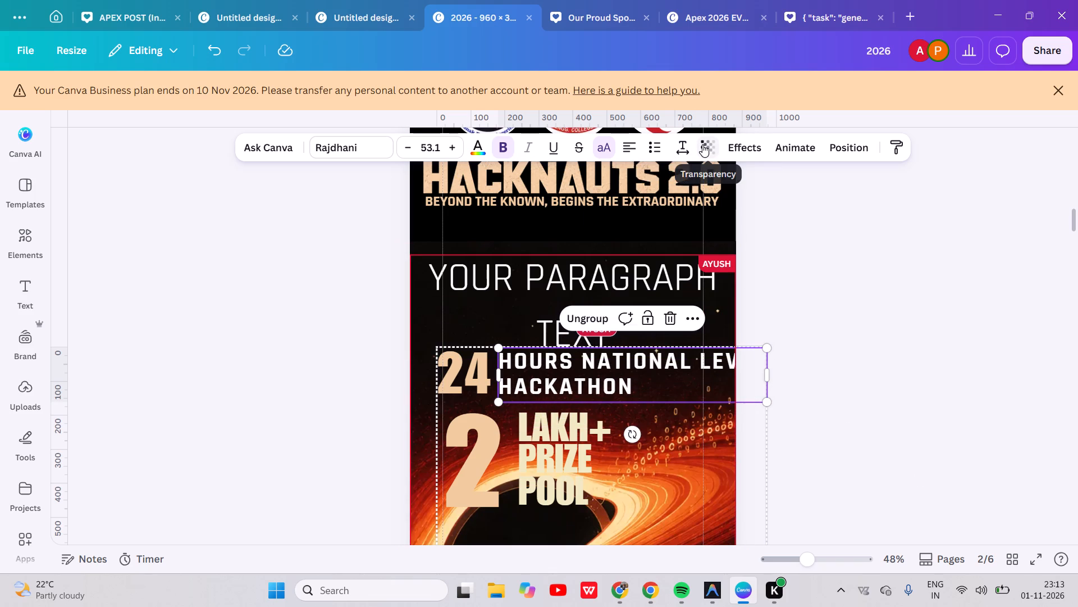
Reduce the line spacing of the "Hours National Level Hackathon" text to 0.94.
click(687, 144)
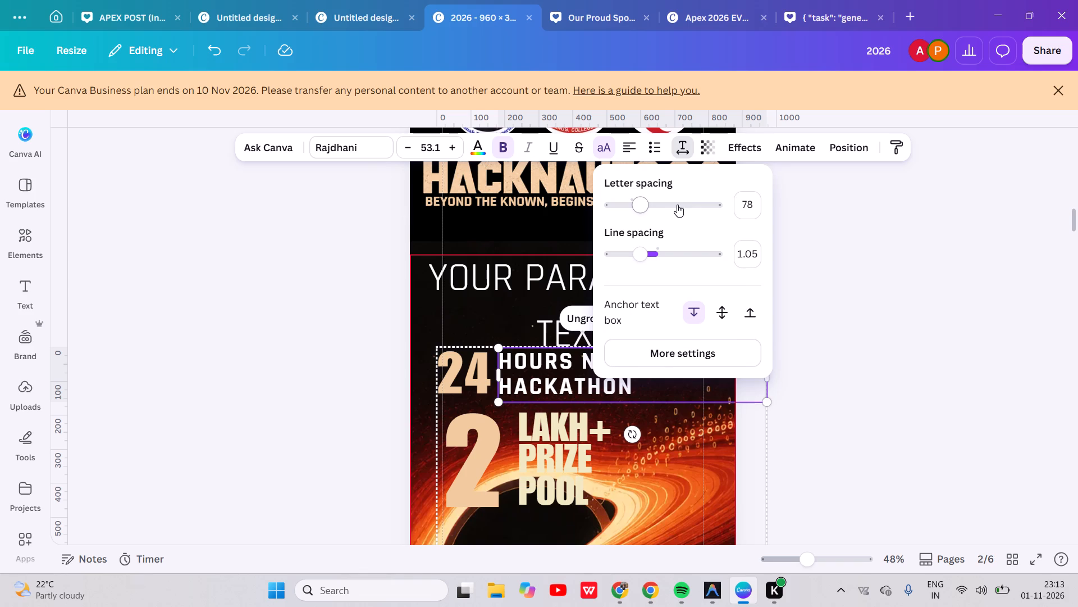
drag(647, 256, 636, 257)
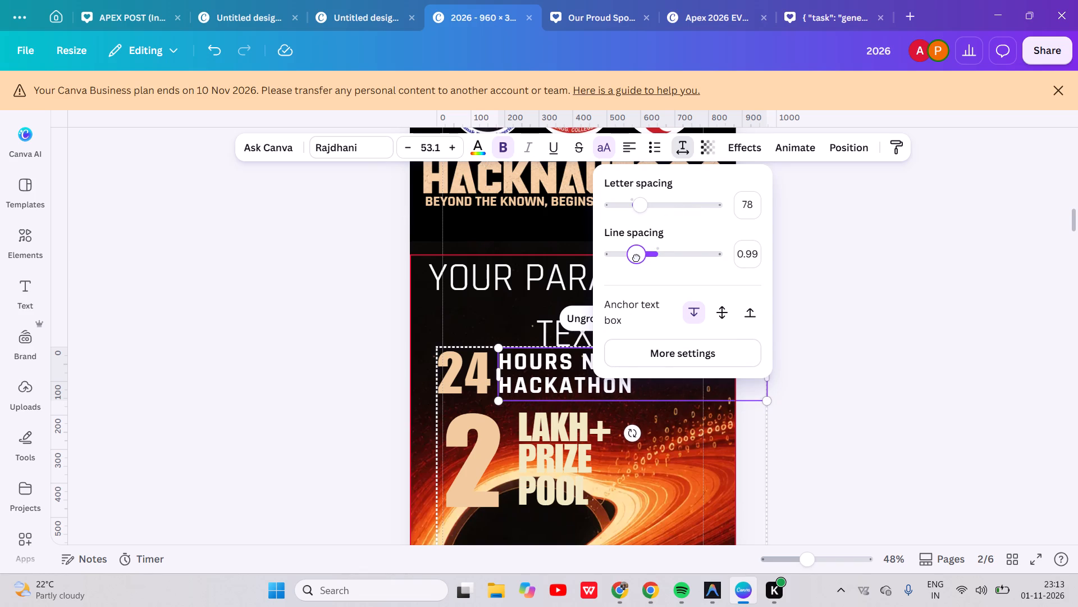
drag(636, 257, 633, 257)
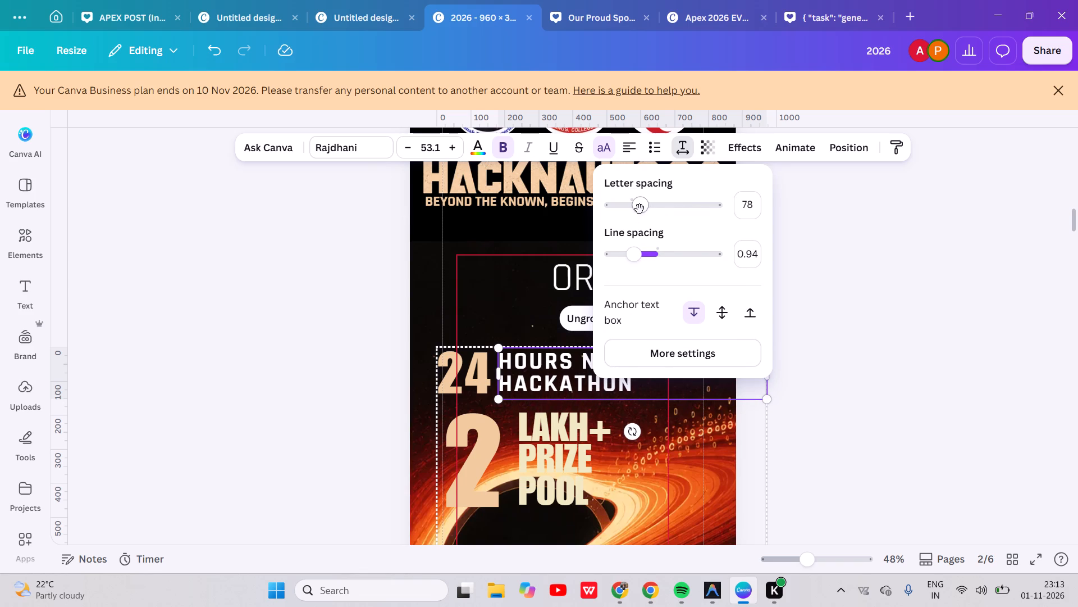
Tighten the letter spacing of the "Hours National Level Hackathon" text so its first line fits within the banner's width.
drag(640, 209, 617, 212)
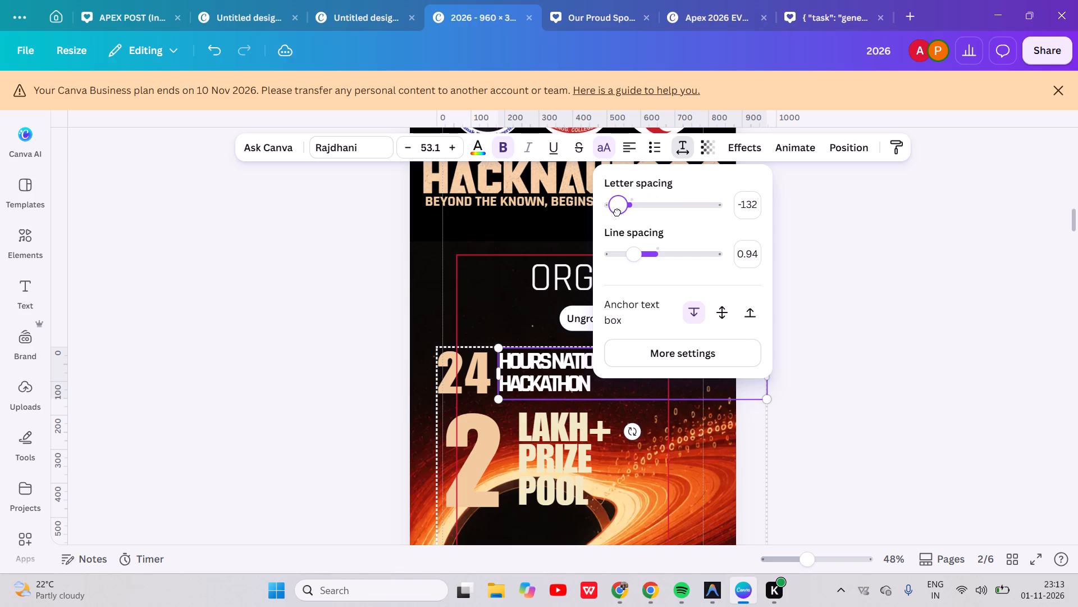
drag(617, 212, 624, 209)
click(837, 312)
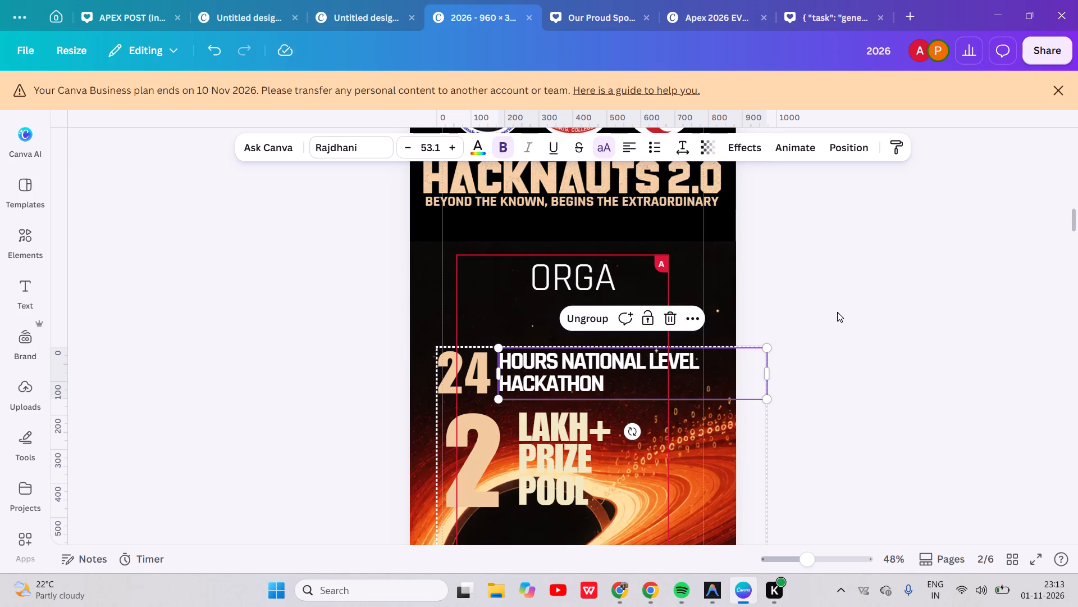
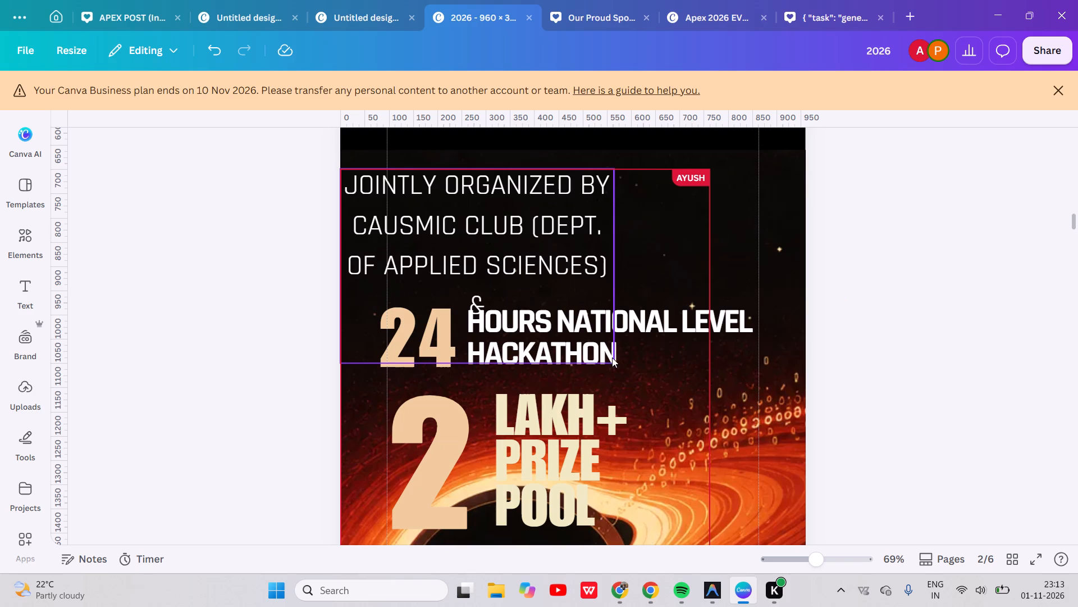
Move the large "2" of the prize pool text slightly up and left to align with the "24" above it.
click(536, 408)
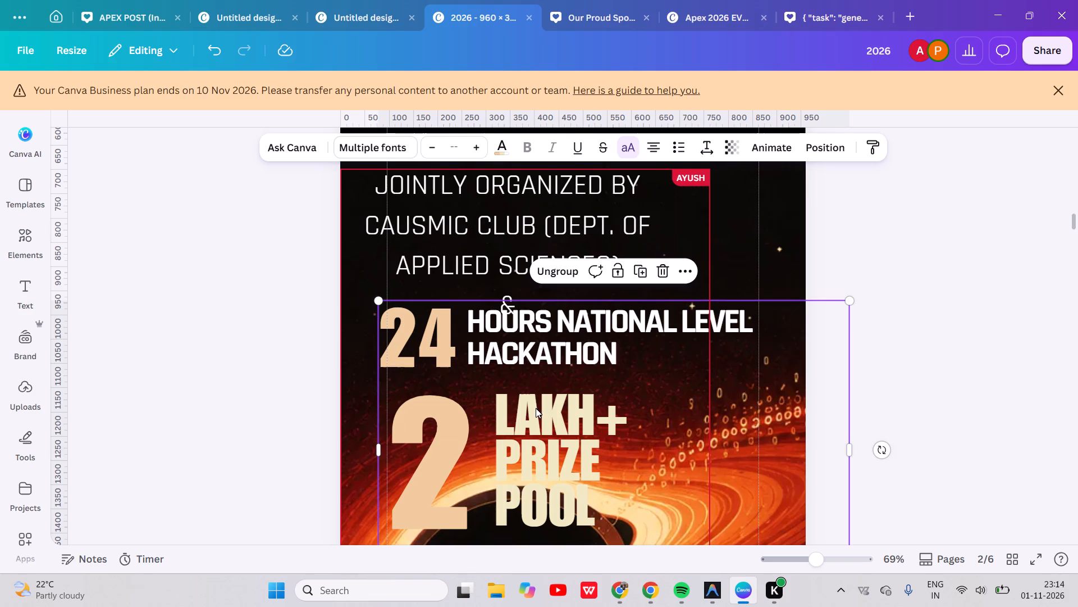
click(537, 443)
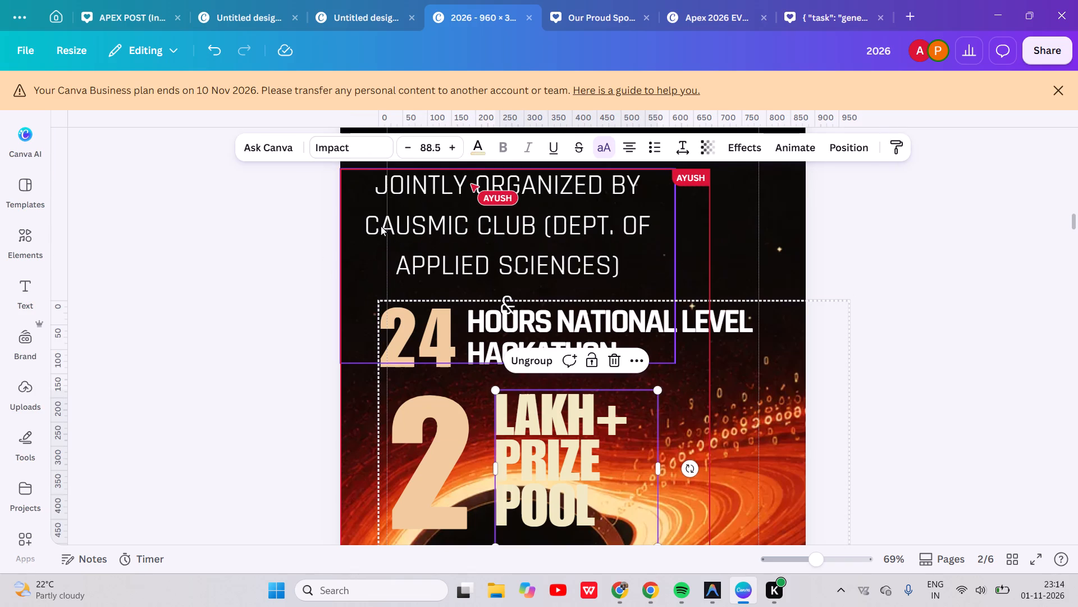
click(431, 450)
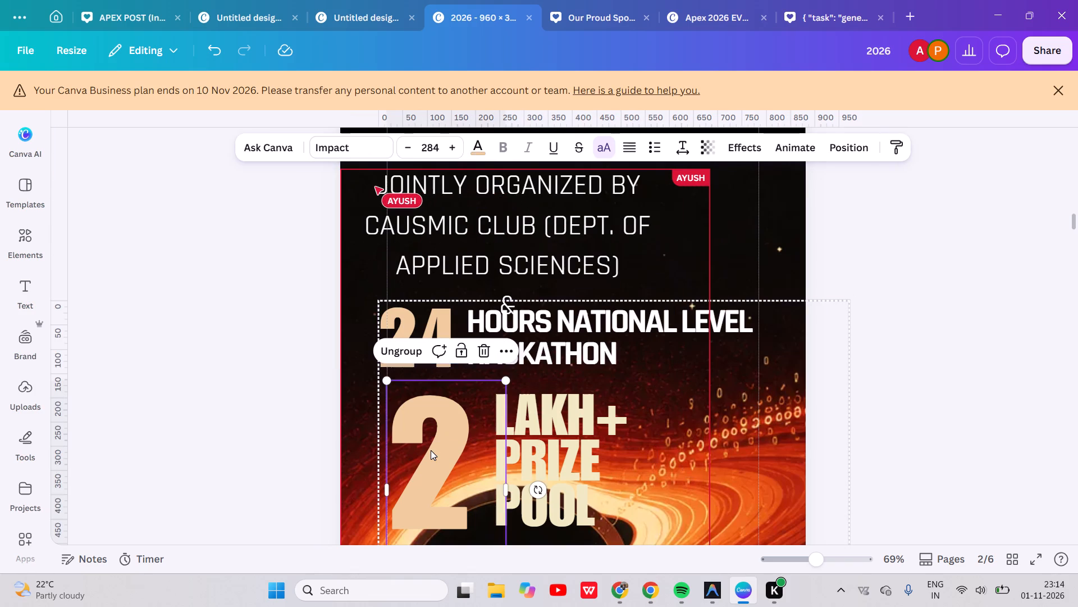
drag(431, 450, 421, 437)
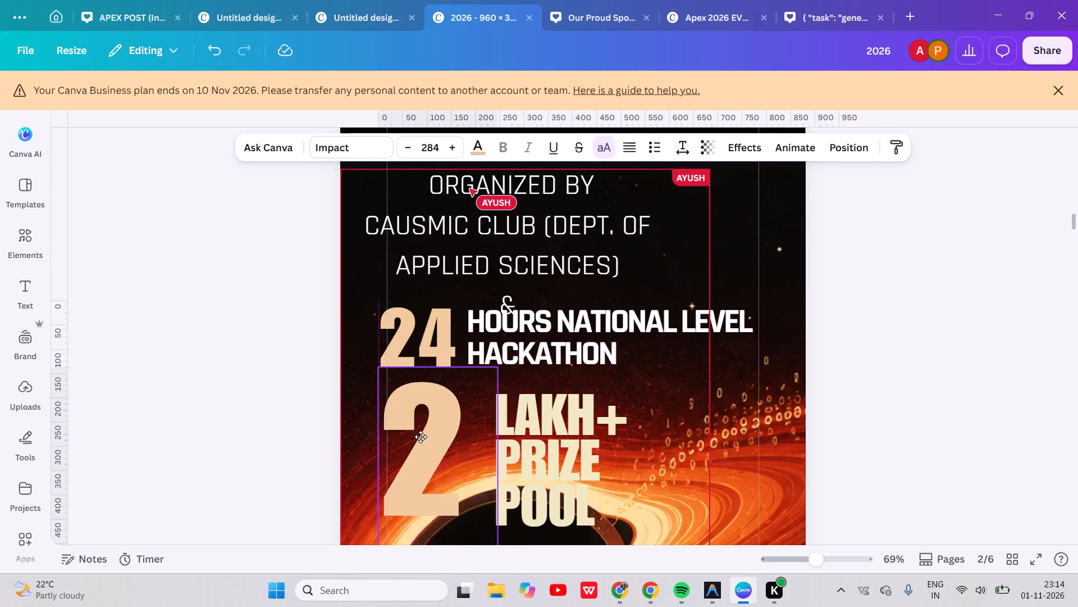
drag(421, 437, 419, 440)
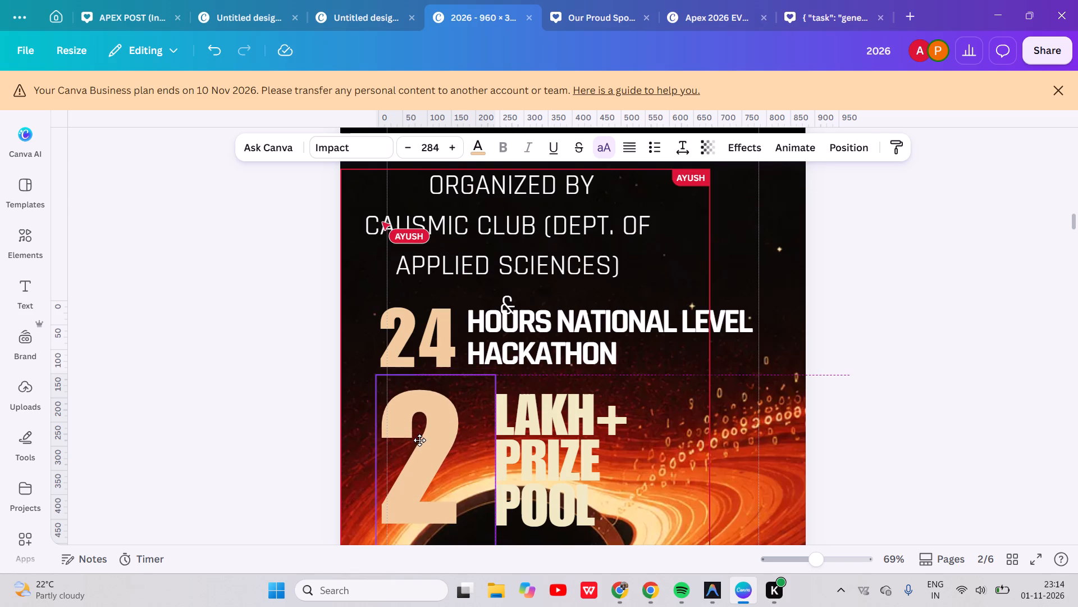
drag(419, 440, 419, 442)
double_click(532, 450)
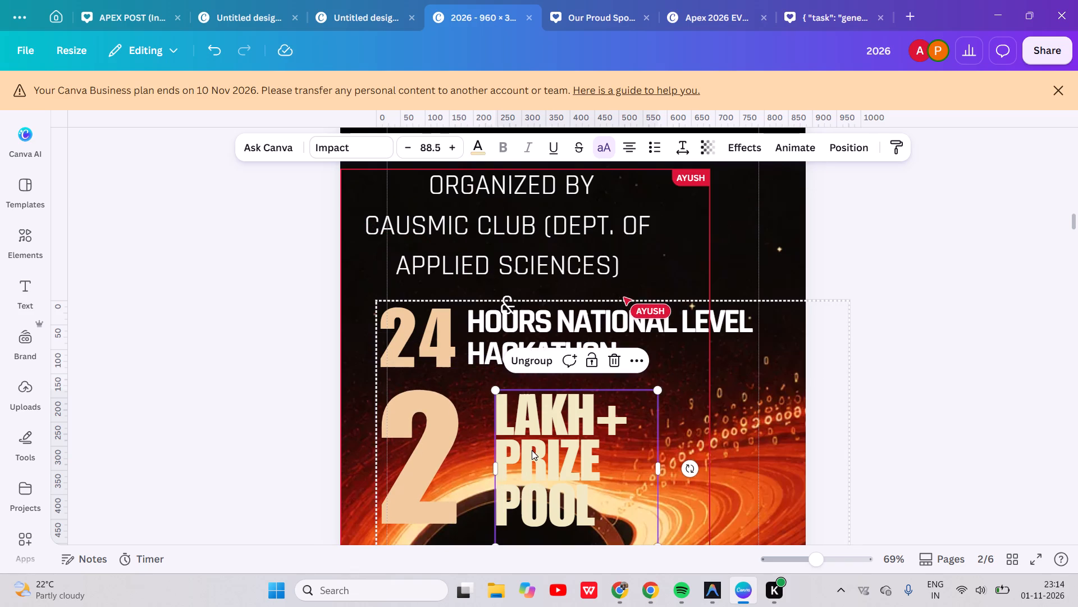
click(878, 259)
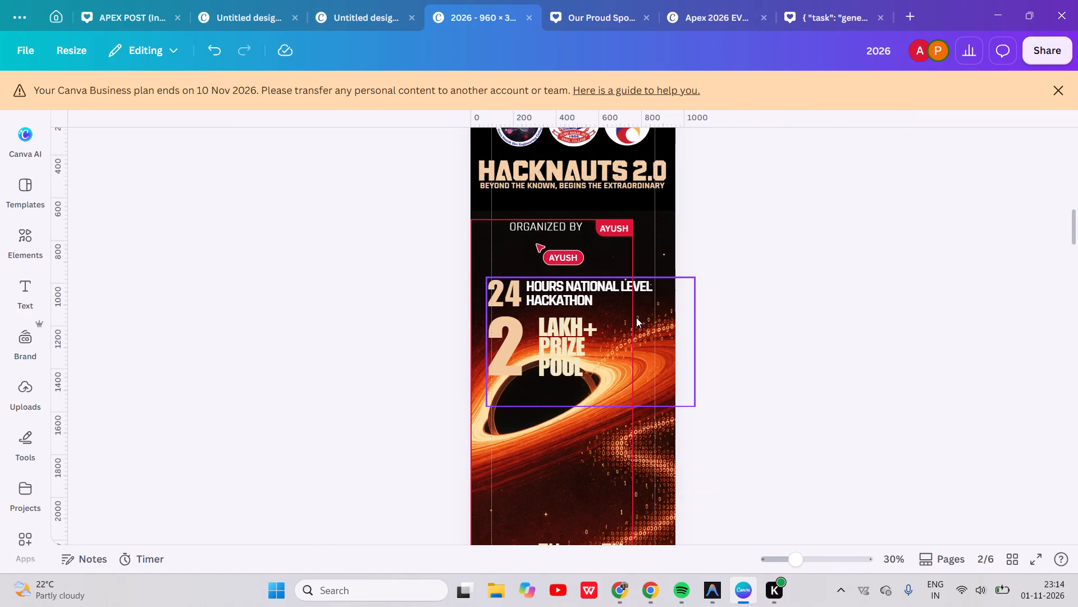
Nudge the grouped "24 Hours National Level Hackathon" and "2 Lakh+ Prize Pool" texts upward, closer to the organizer line.
click(518, 299)
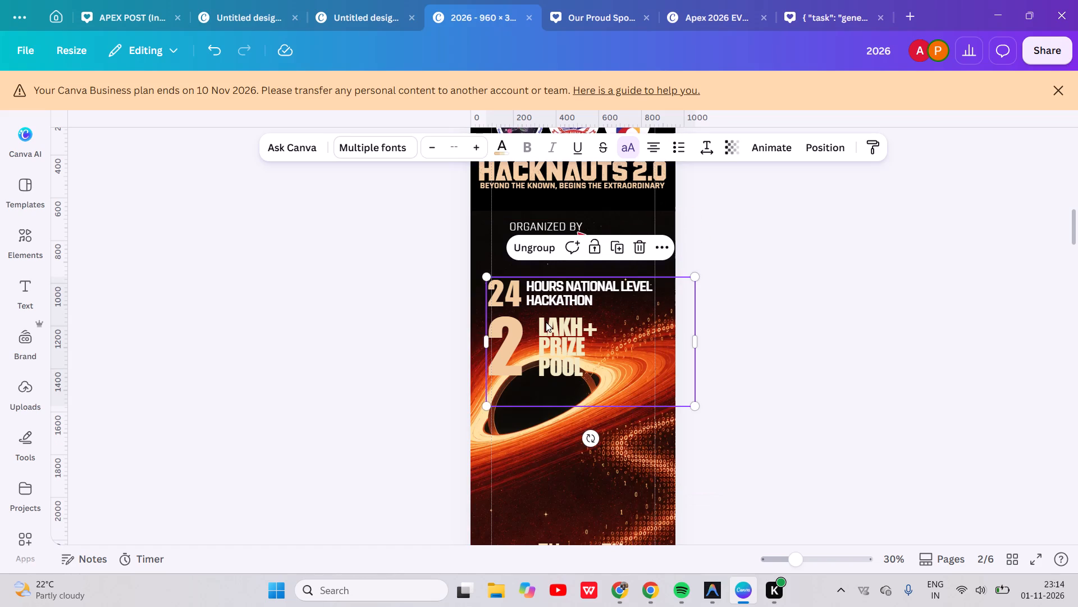
key(Up)
key(Up)
key(Up)
key(Up)
key(Up)
key(Up)
key(Up)
key(Up)
key(Up)
key(Up)
key(Up)
key(Up)
key(Up)
key(Up)
key(Up)
key(Up)
key(Up)
key(Up)
key(Up)
key(Up)
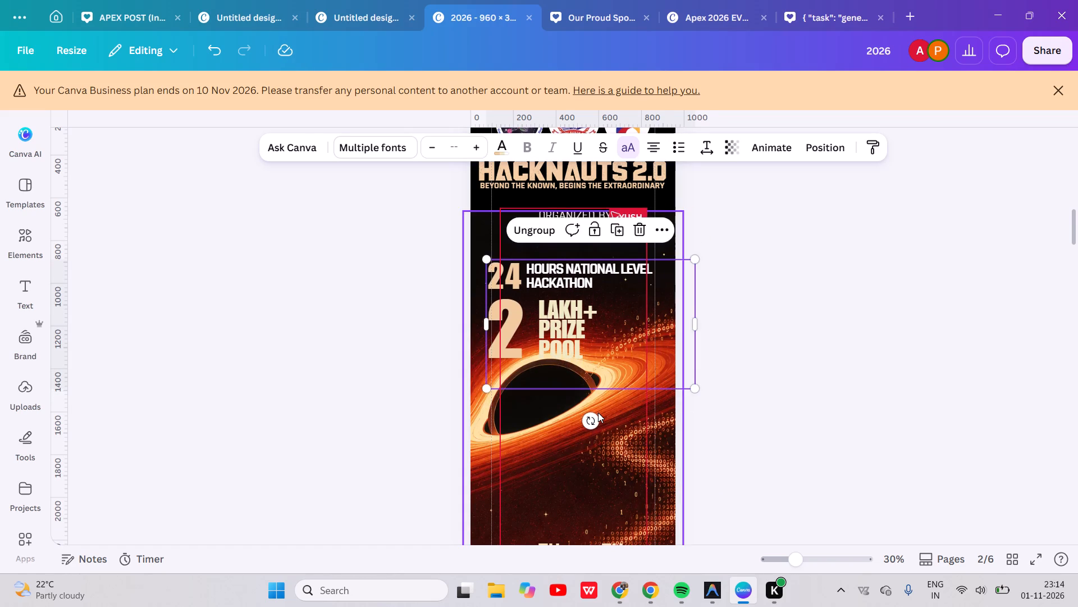
Move the black hole background image on page 2 down so the black hole sits below the "Prize Pool" text.
scroll(764, 418, down, 2)
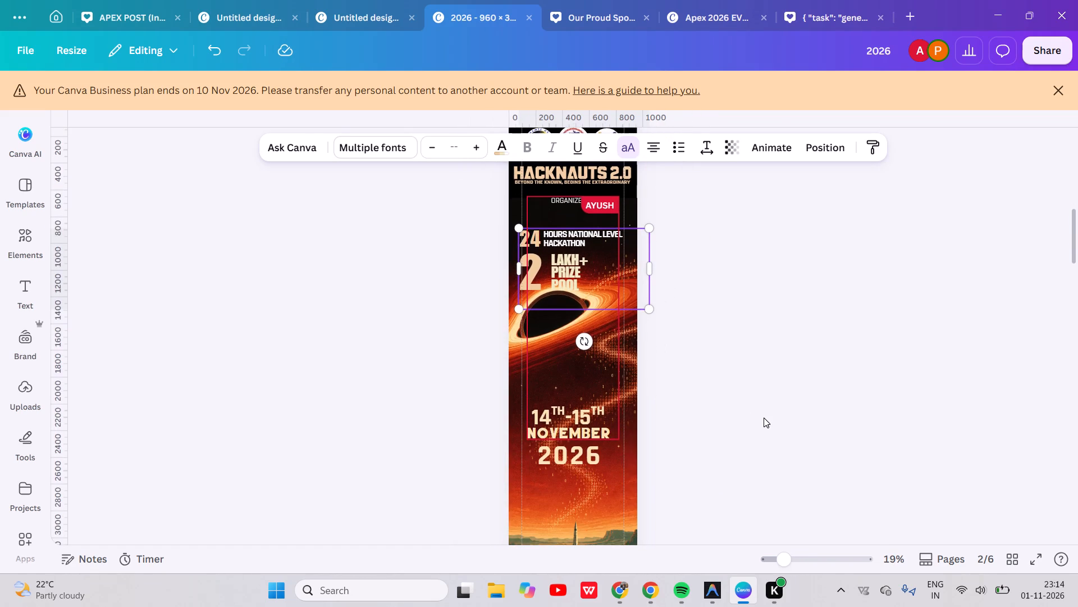
drag(555, 360, 555, 379)
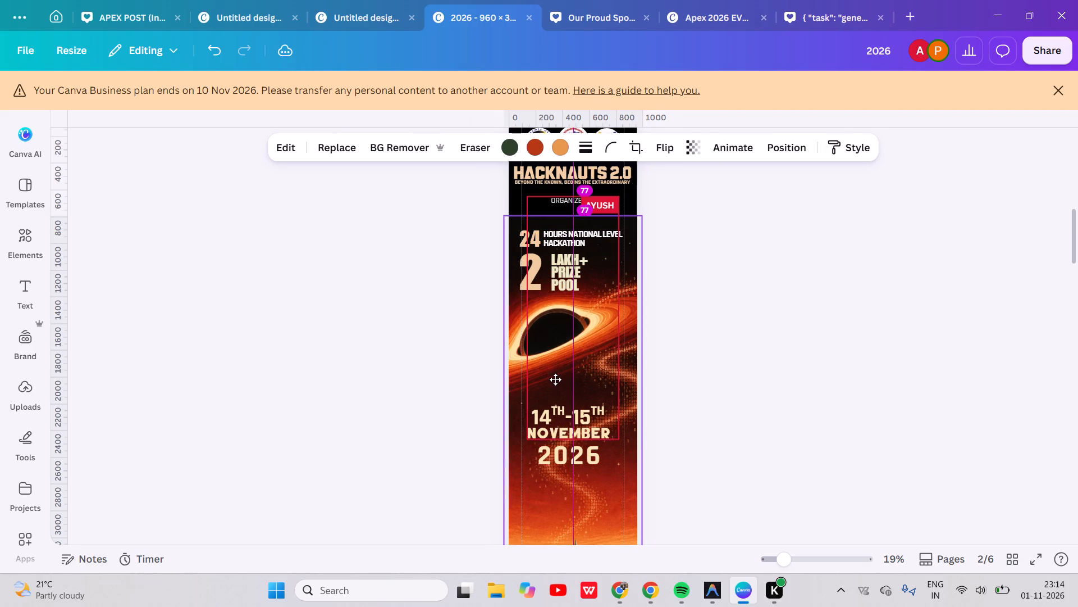
drag(555, 379, 556, 384)
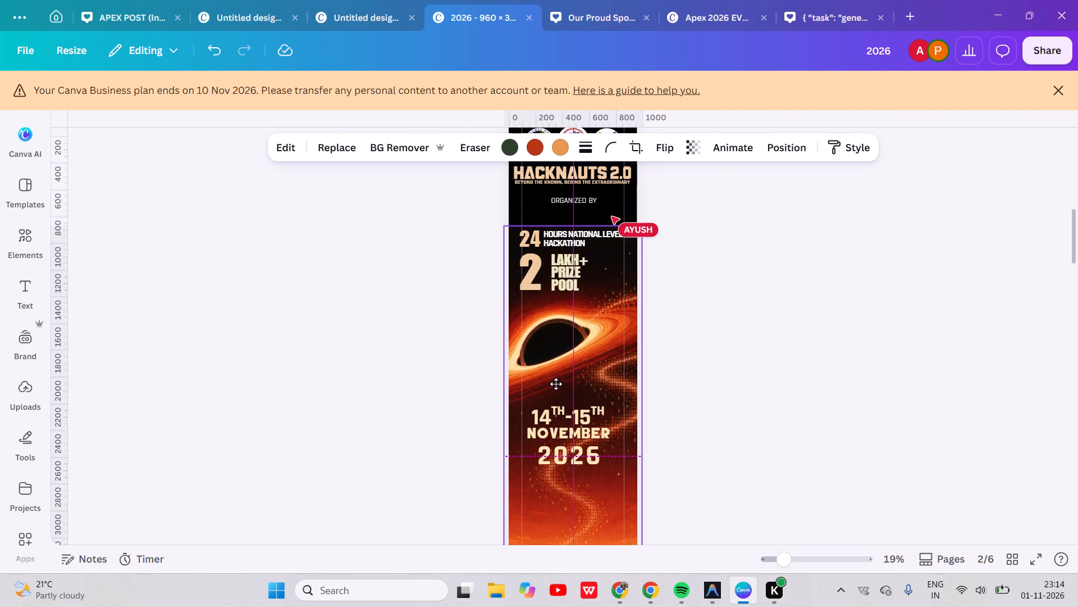
drag(556, 384, 555, 380)
click(798, 365)
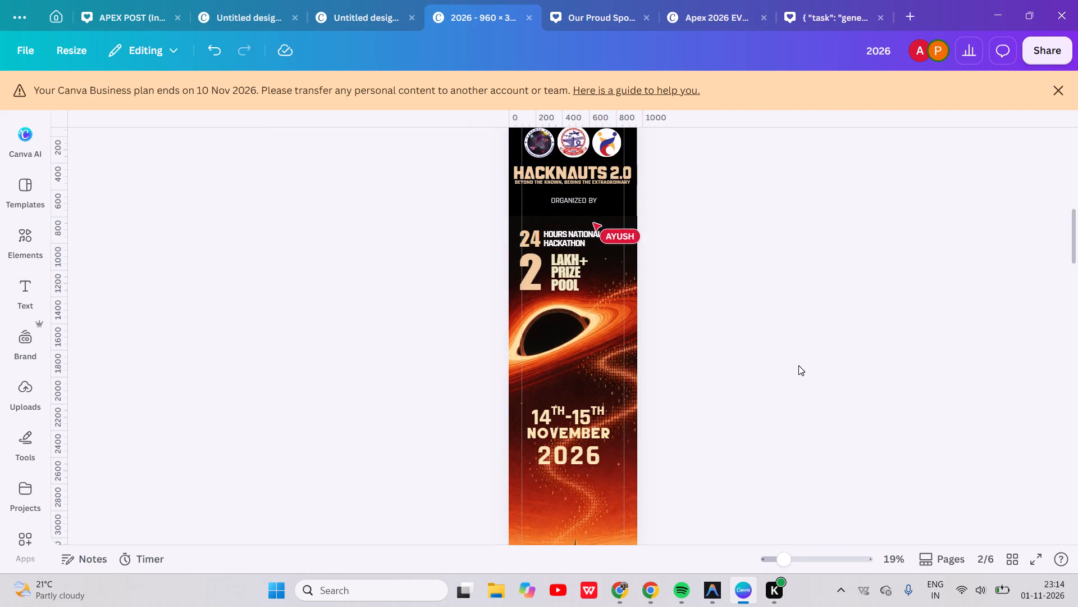
Nudge the hackathon and prize pool text group slightly further up towards the "Organized by" line.
click(557, 296)
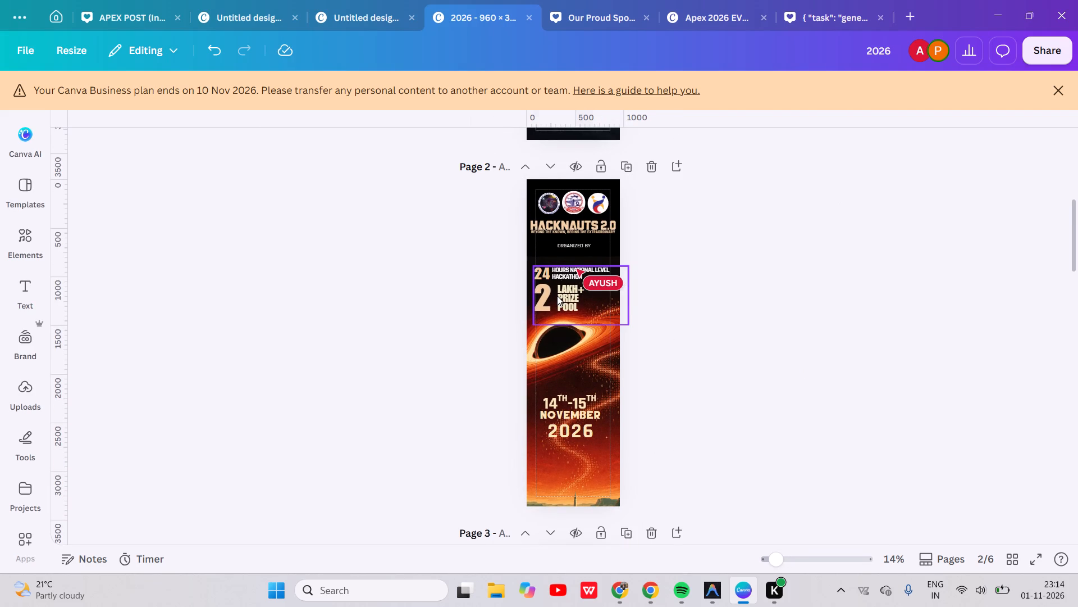
key(Up)
key(Up)
key(Up)
key(Up)
key(Up)
key(Up)
key(Up)
key(Up)
key(Up)
key(Up)
key(Up)
key(Up)
key(Up)
key(Up)
key(Up)
key(Up)
key(Up)
key(Up)
key(Up)
key(Up)
key(Up)
key(Up)
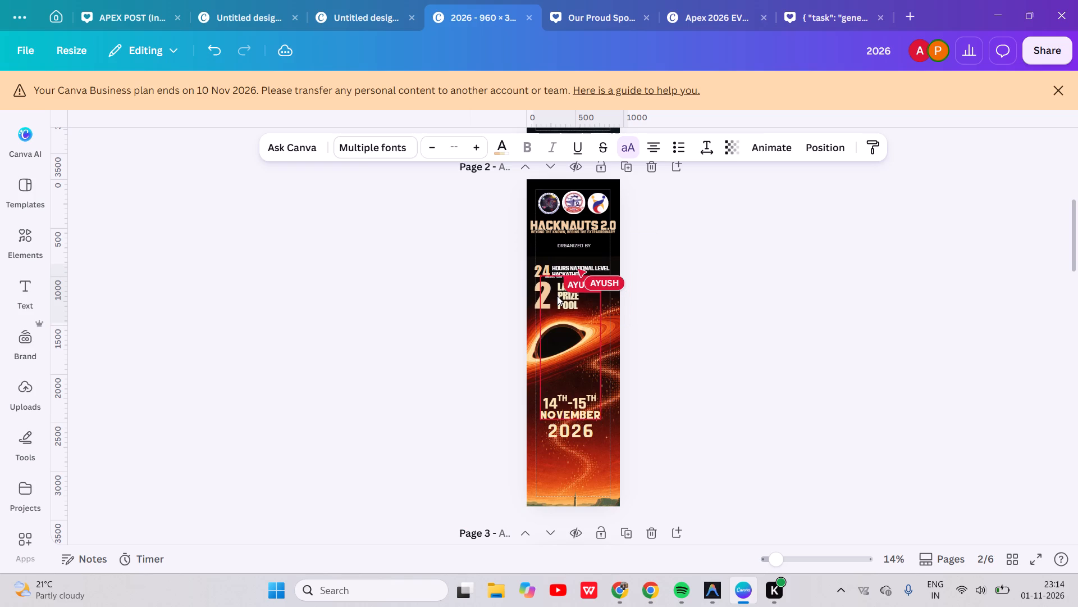
key(Up)
key(Up)
key(Up)
key(Up)
key(Up)
key(Up)
key(Up)
key(Up)
key(Up)
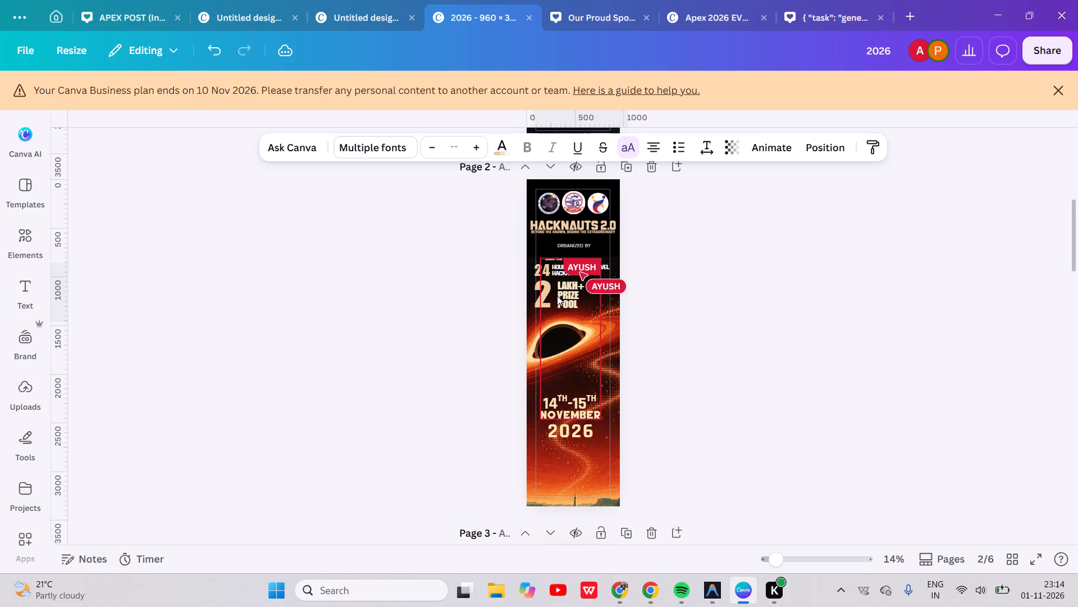
click(697, 319)
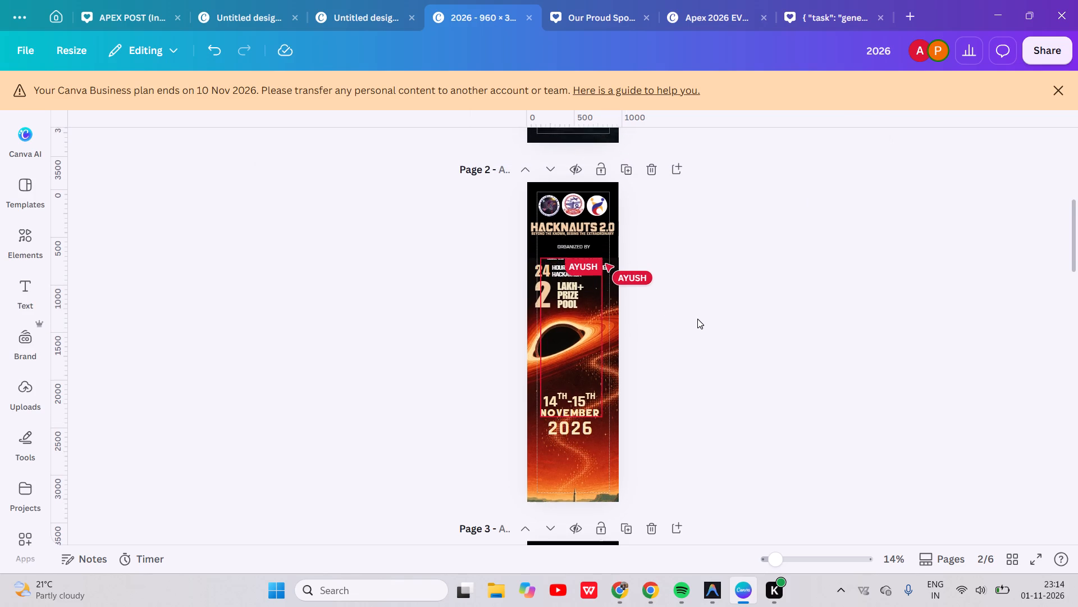
Try higher and lower positions for page 2's background image, leaving the black hole between the prize pool text and the date.
scroll(697, 319, down, 1)
scroll(604, 447, down, 1)
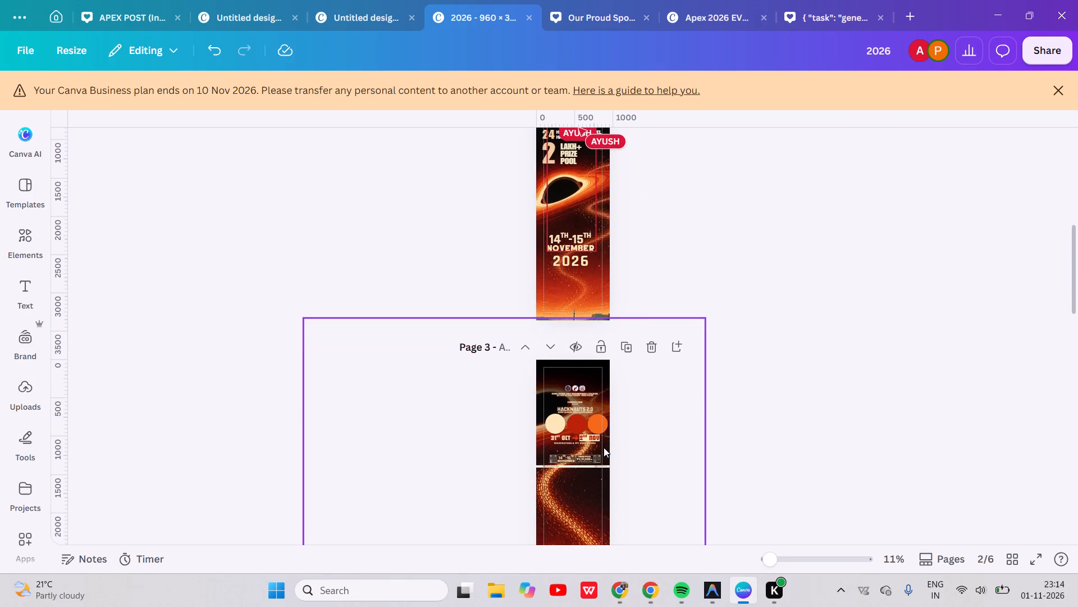
drag(586, 283, 586, 292)
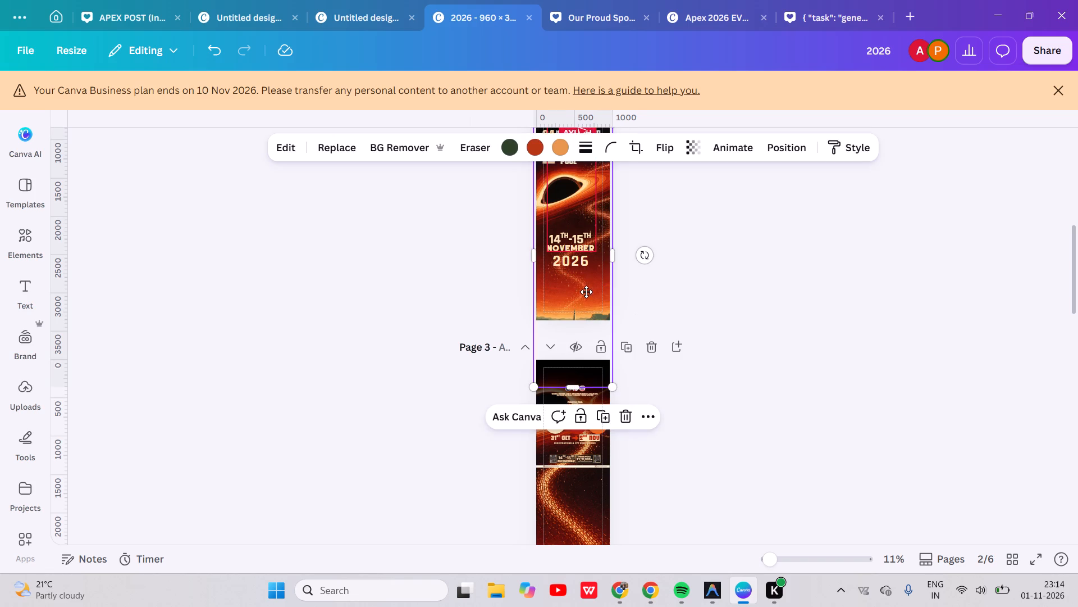
drag(586, 292, 587, 297)
scroll(711, 269, up, 1)
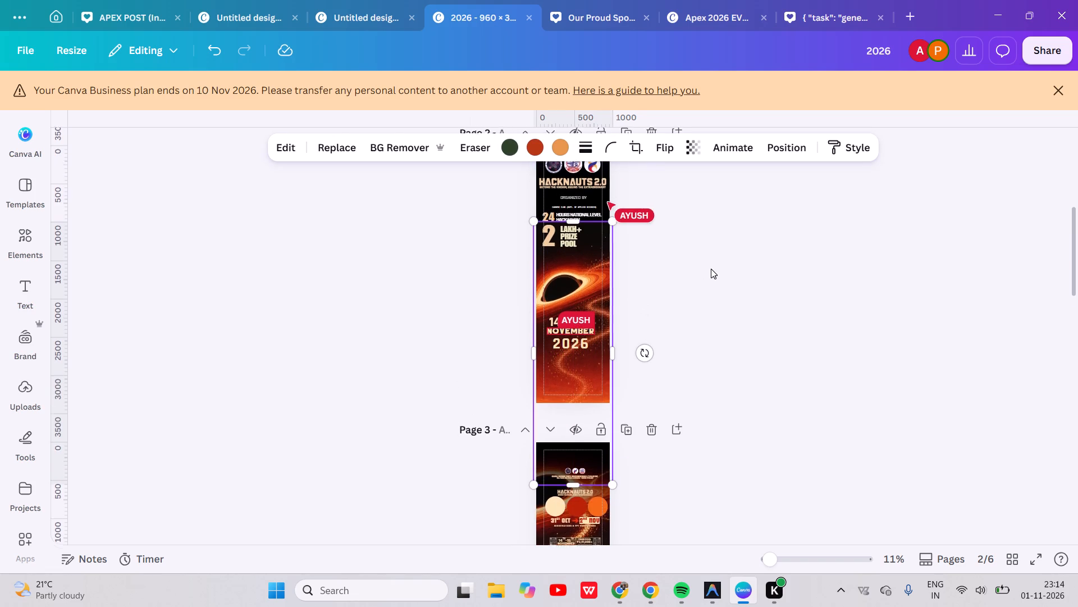
scroll(642, 288, up, 2)
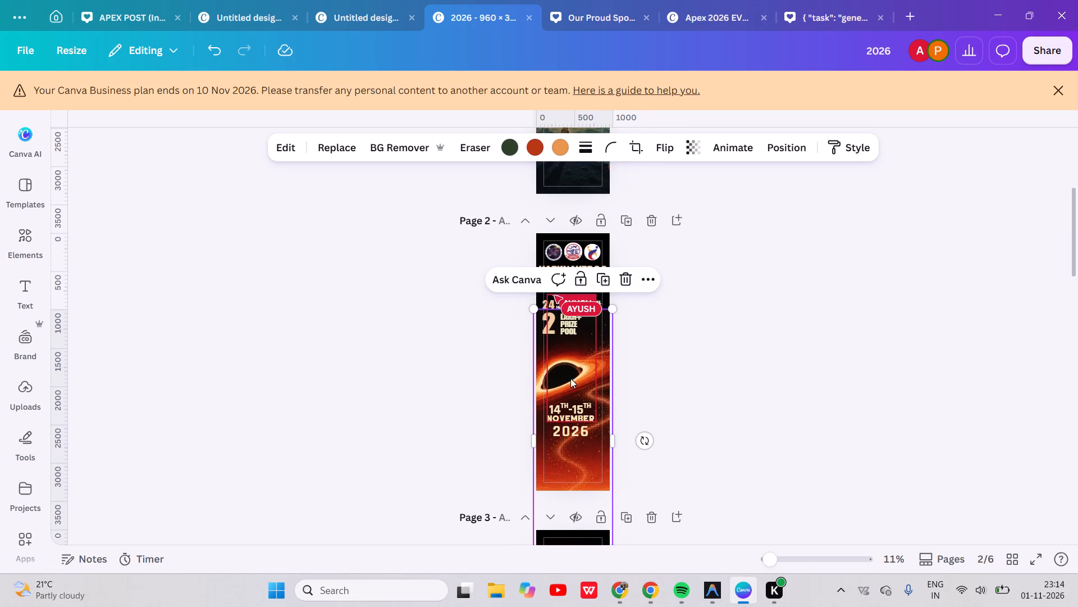
drag(582, 465, 582, 387)
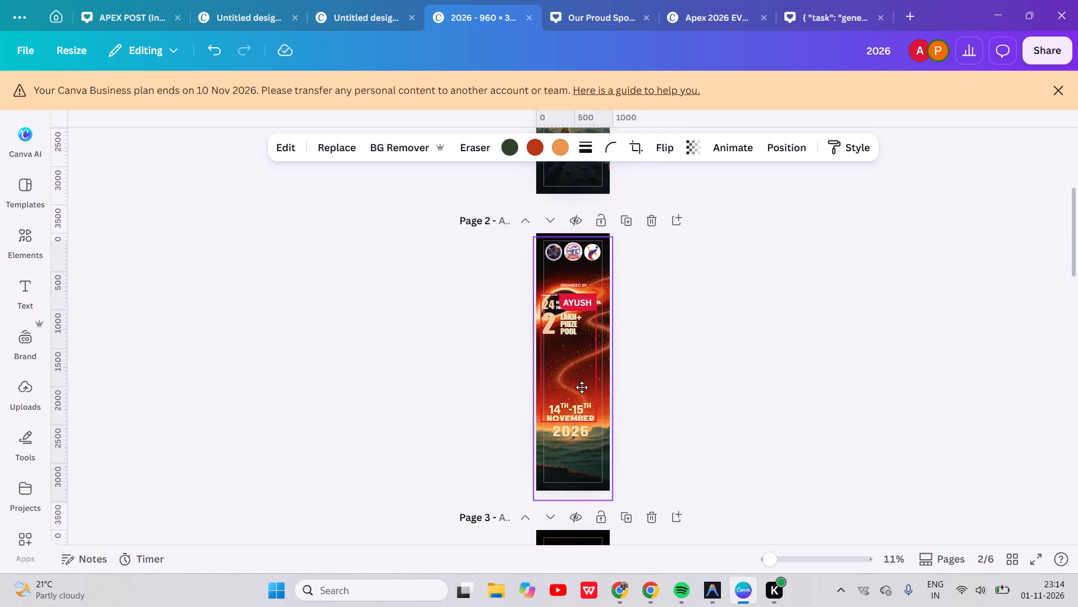
drag(582, 387, 584, 394)
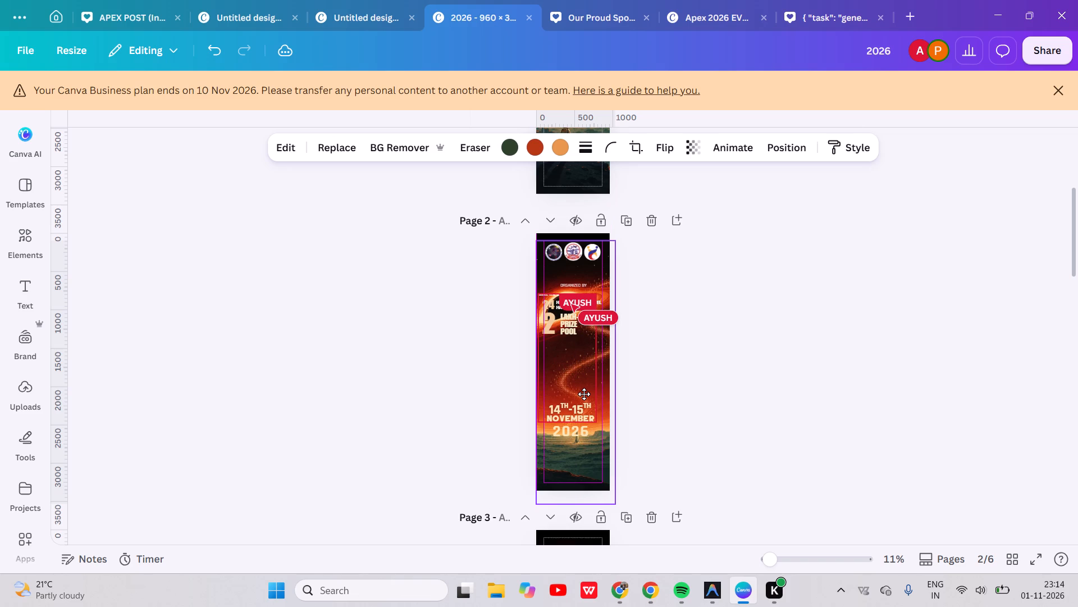
drag(584, 394, 584, 400)
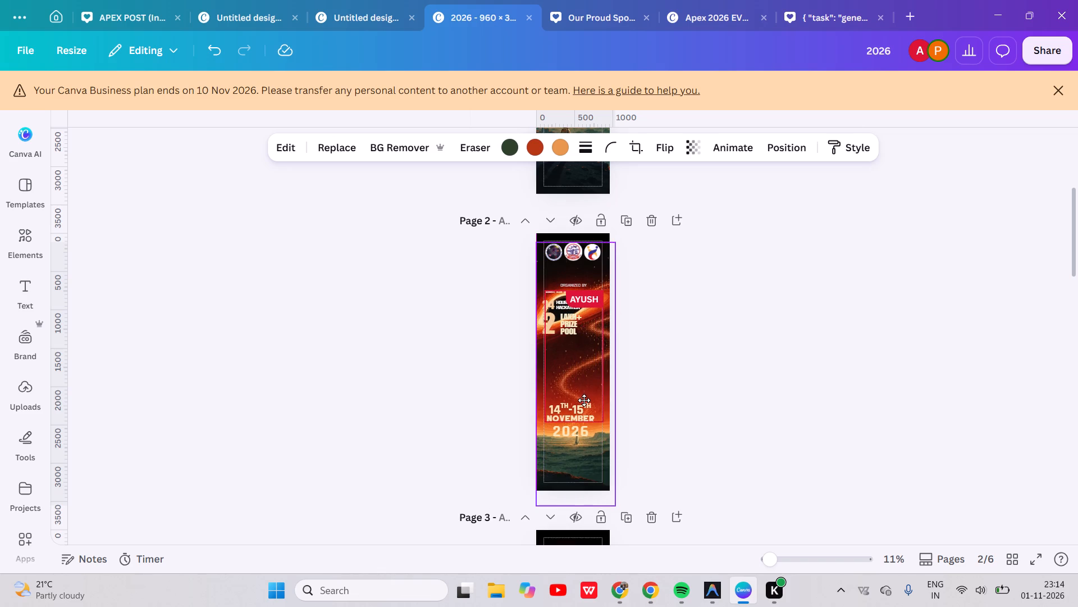
drag(584, 400, 581, 355)
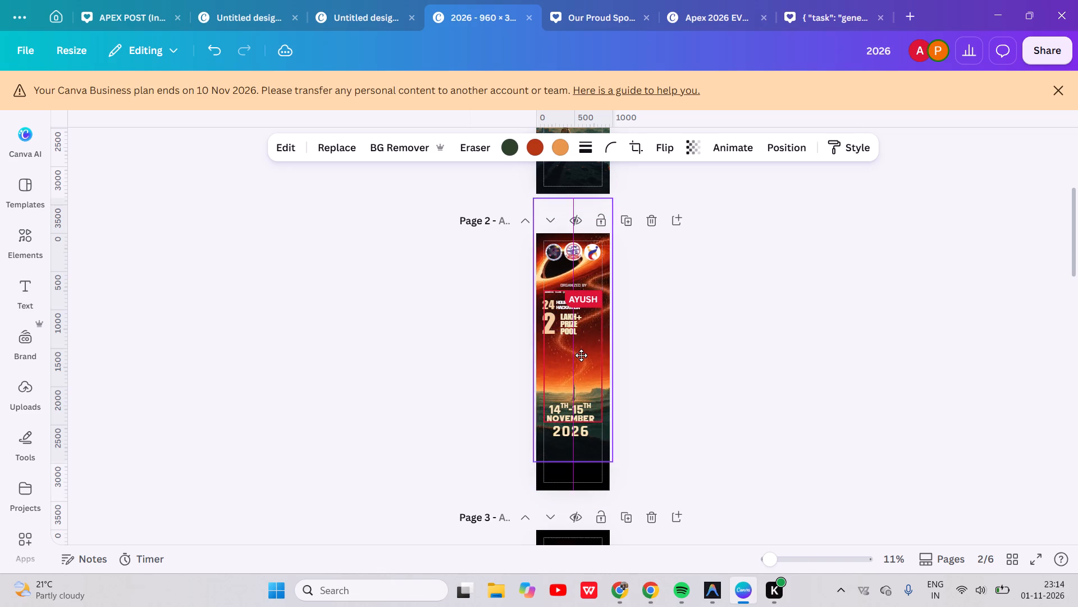
drag(581, 355, 579, 339)
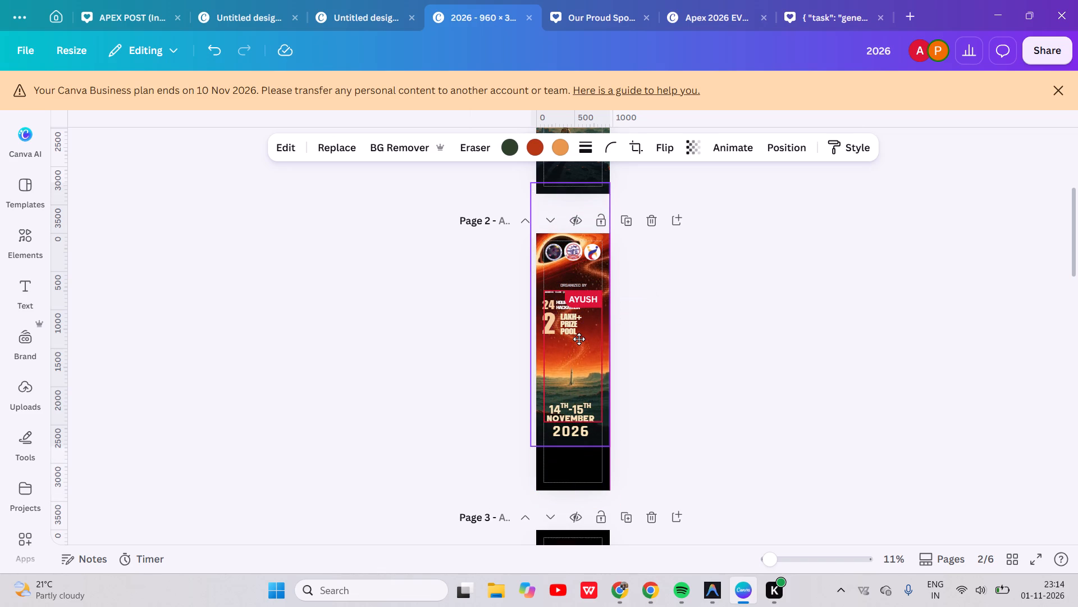
drag(579, 339, 585, 436)
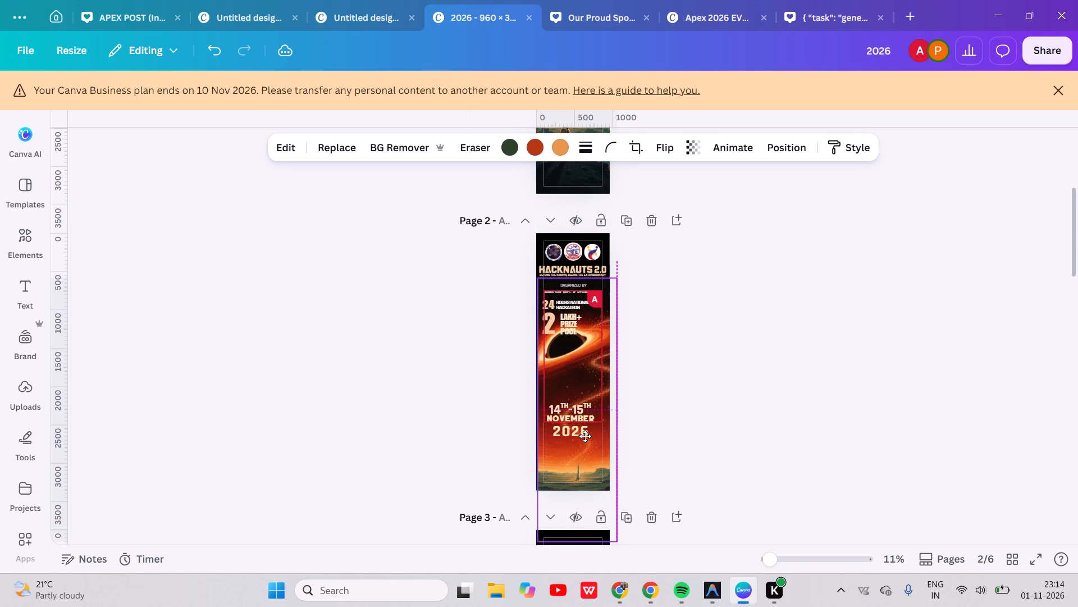
drag(585, 436, 586, 455)
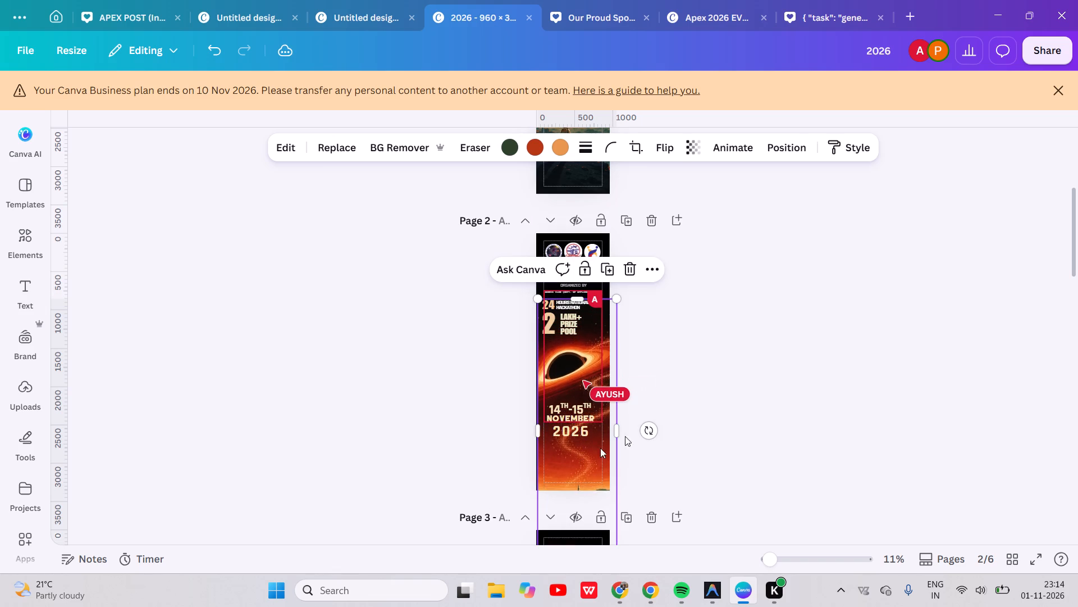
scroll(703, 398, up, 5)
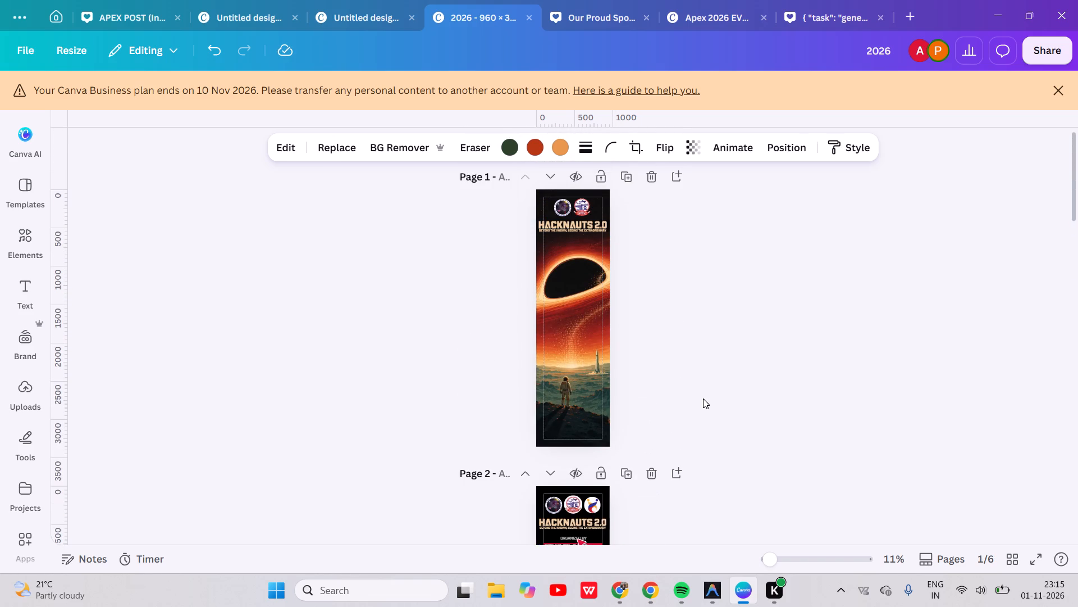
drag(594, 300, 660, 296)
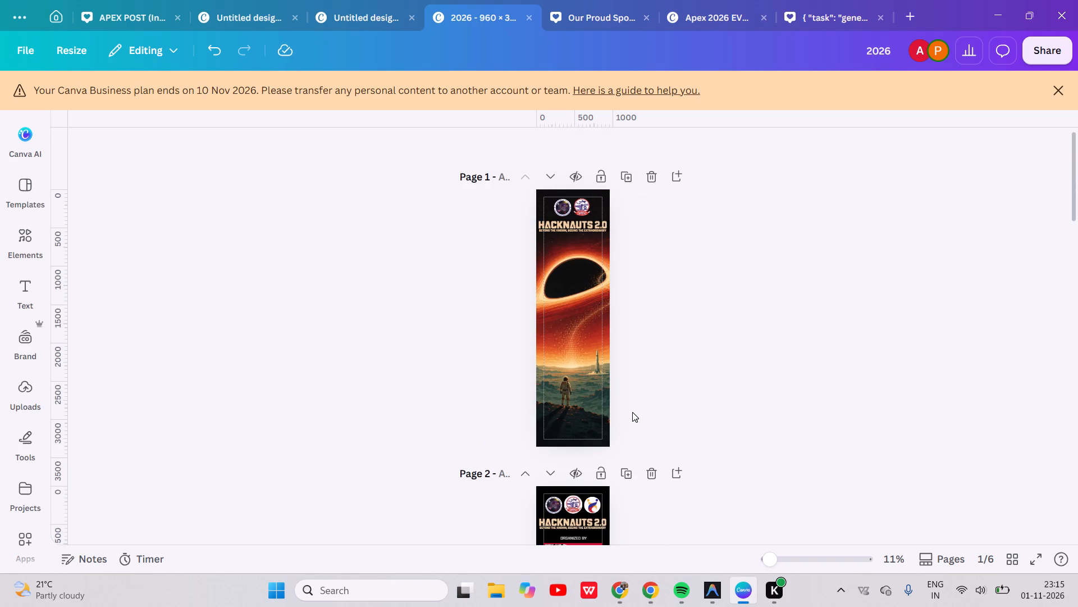
Reduce the opacity of page 2's black hole background image so it blends darker into the black backdrop.
scroll(632, 412, down, 3)
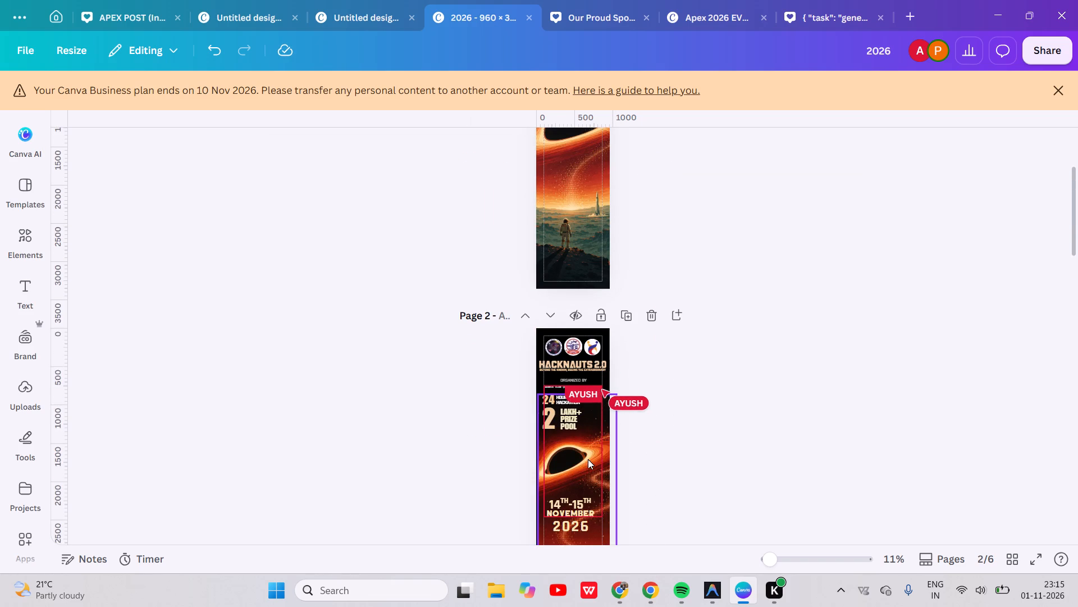
click(571, 513)
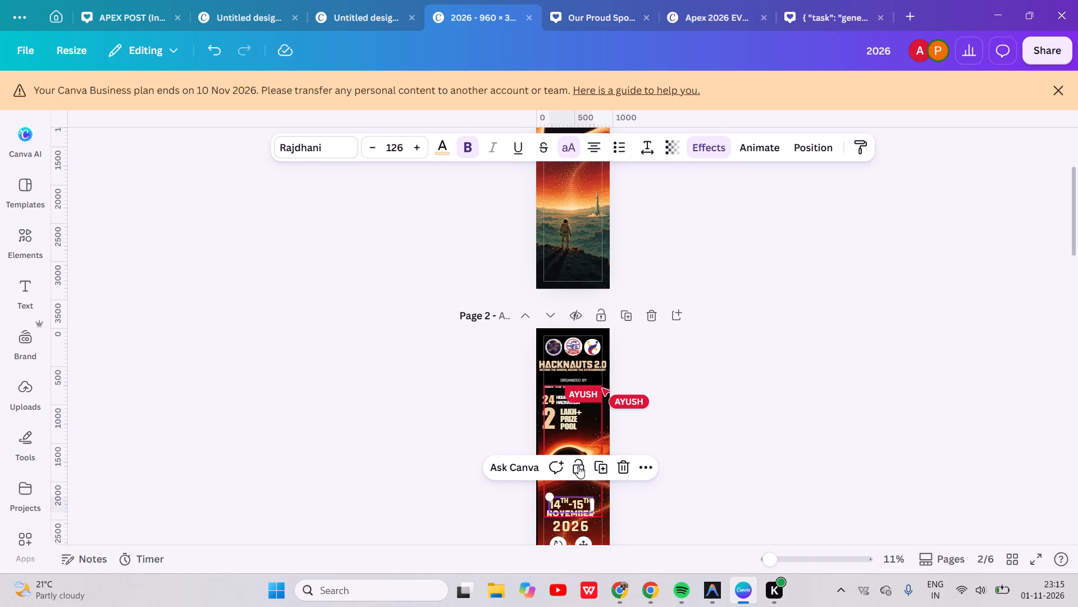
click(575, 435)
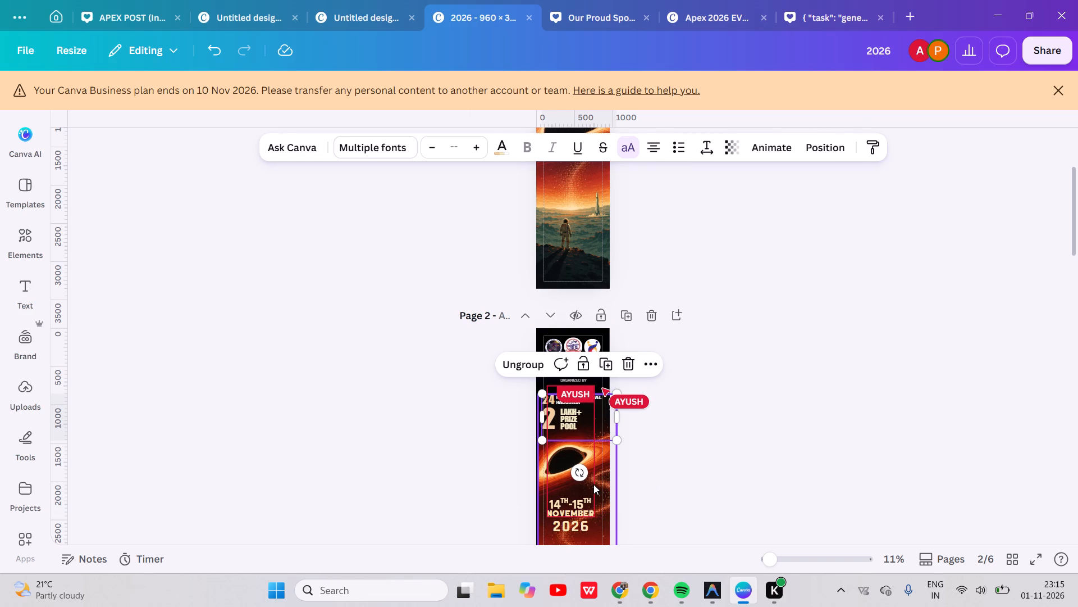
click(593, 484)
click(688, 153)
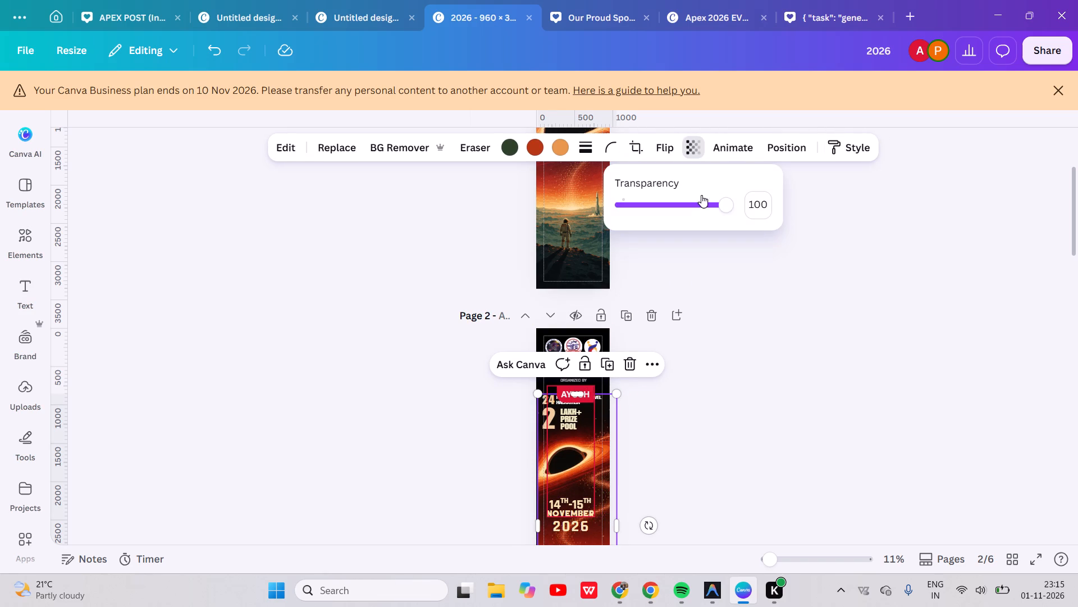
drag(720, 206, 691, 203)
click(720, 350)
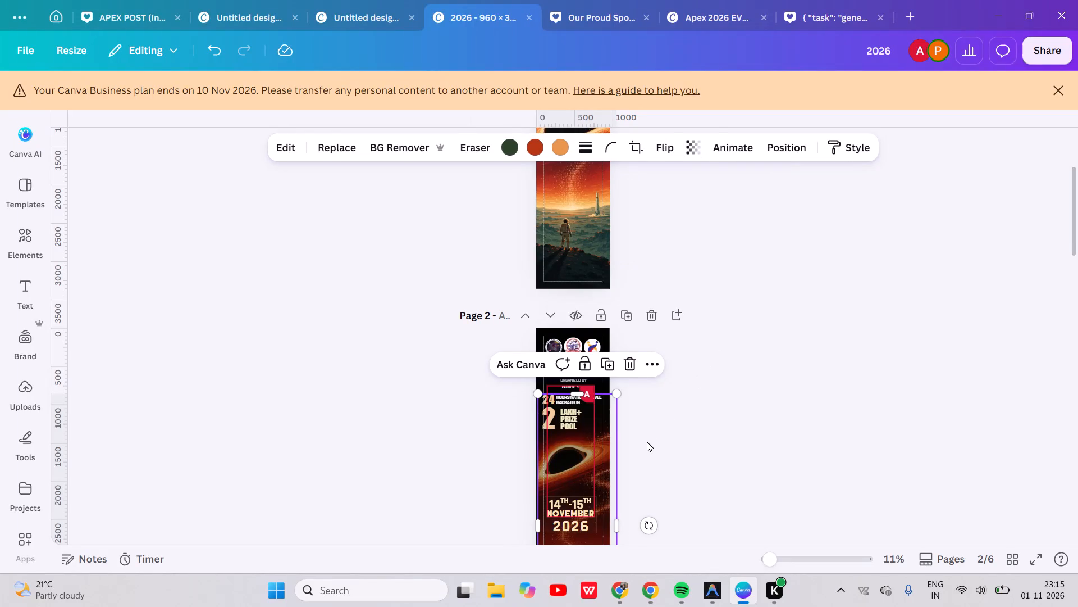
click(647, 442)
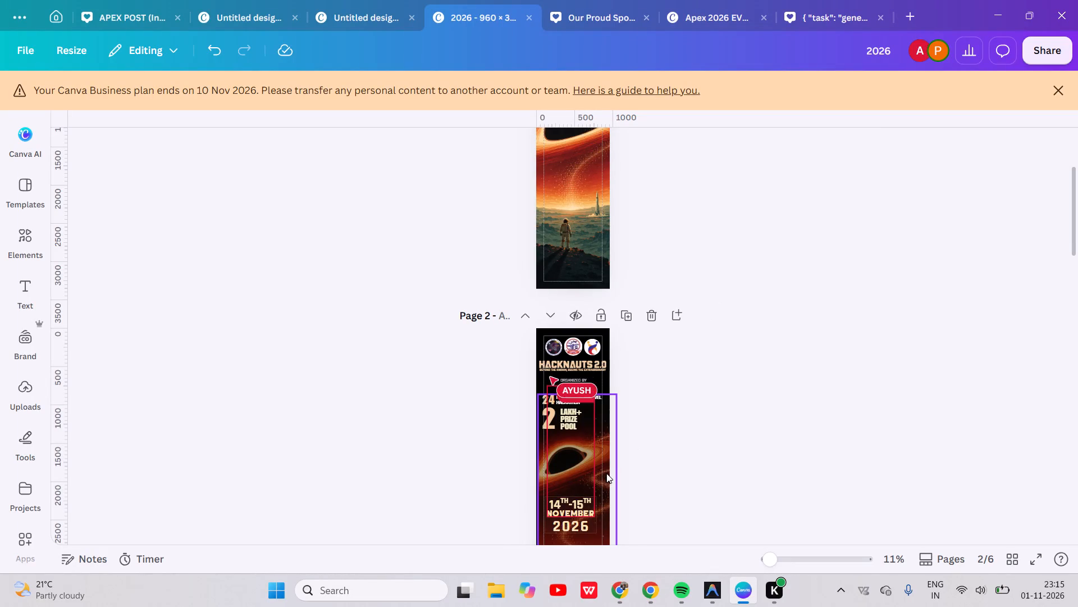
Move the faded background image slightly up, with the black hole just below the prize pool text and the landscape at the banner's foot.
drag(606, 473, 605, 448)
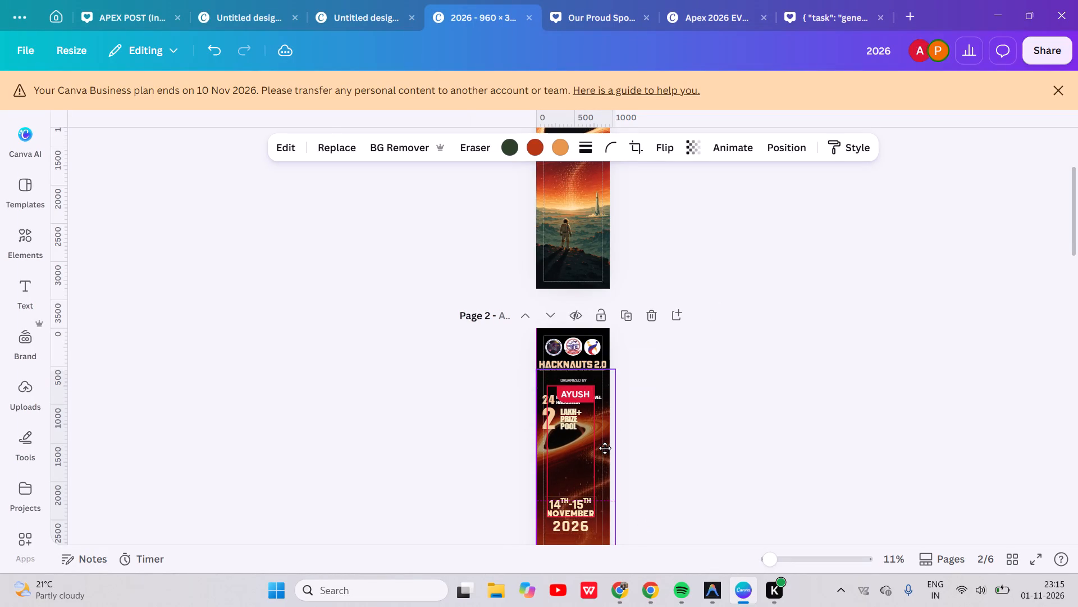
drag(605, 448, 605, 459)
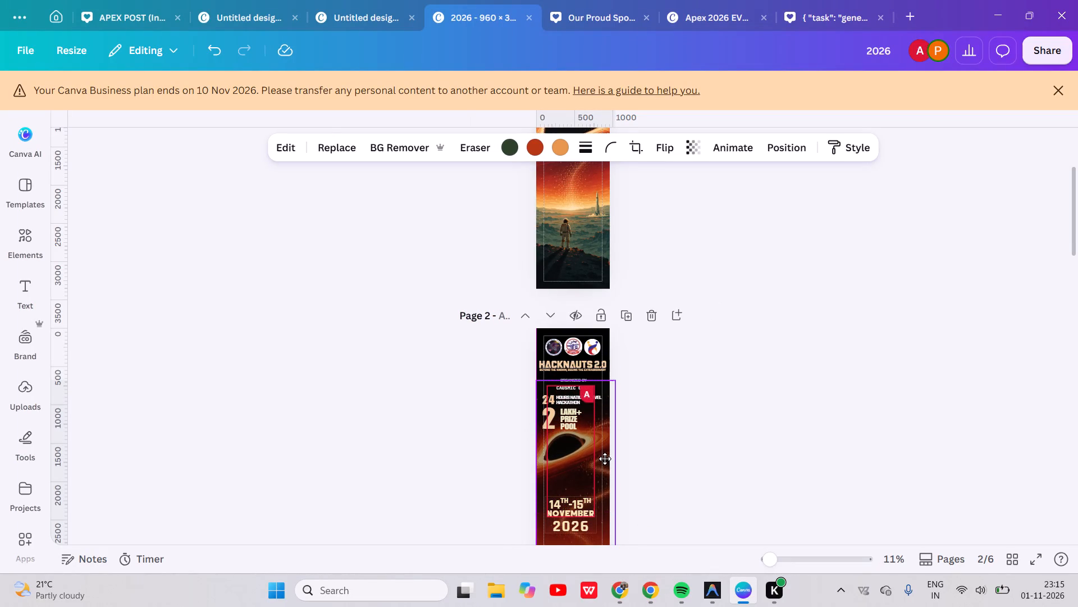
drag(605, 459, 605, 458)
click(694, 450)
scroll(694, 450, down, 1)
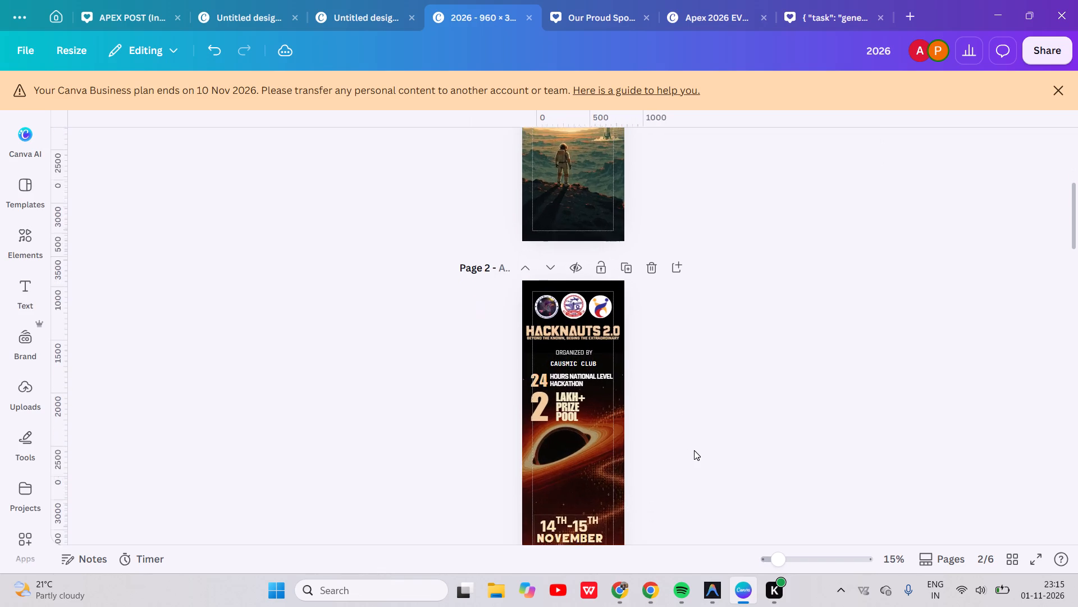
scroll(694, 450, down, 2)
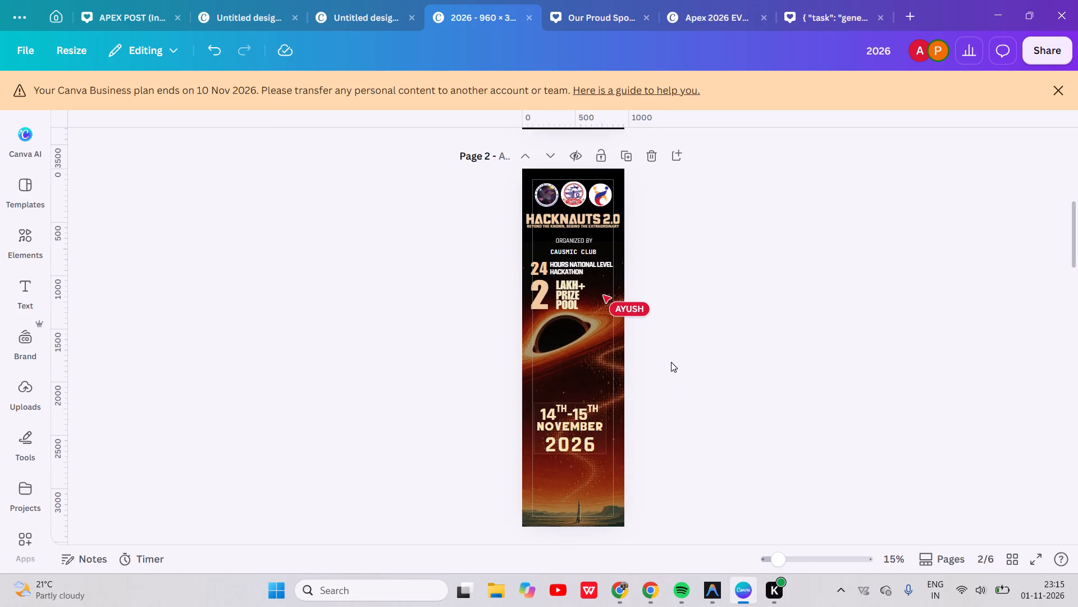
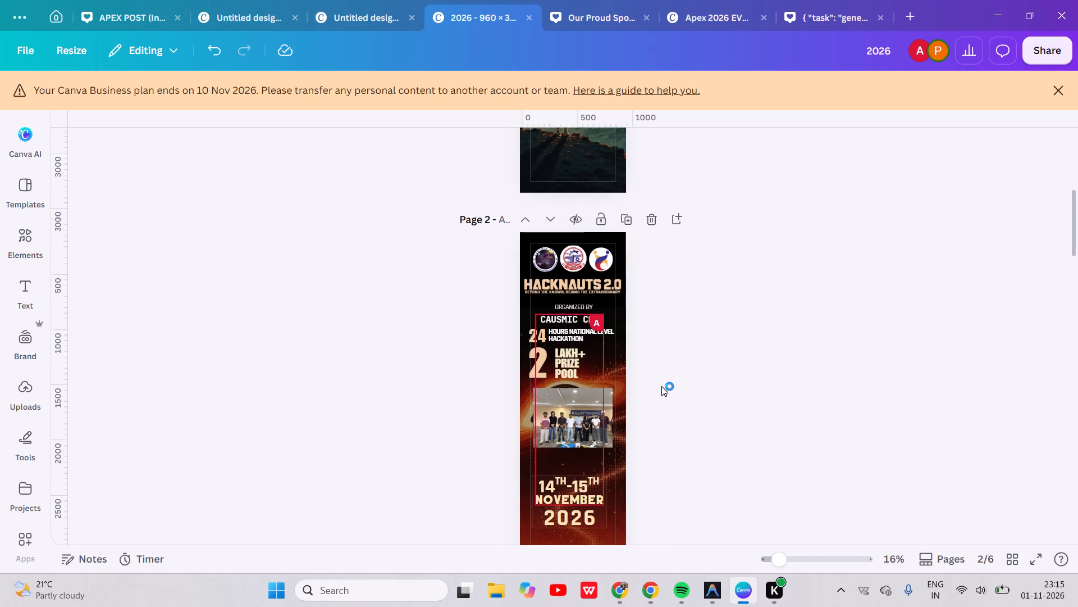
Select the grouped 24-hour hackathon and prize pool text on page 2, below the Causmic Club name.
scroll(661, 386, down, 1)
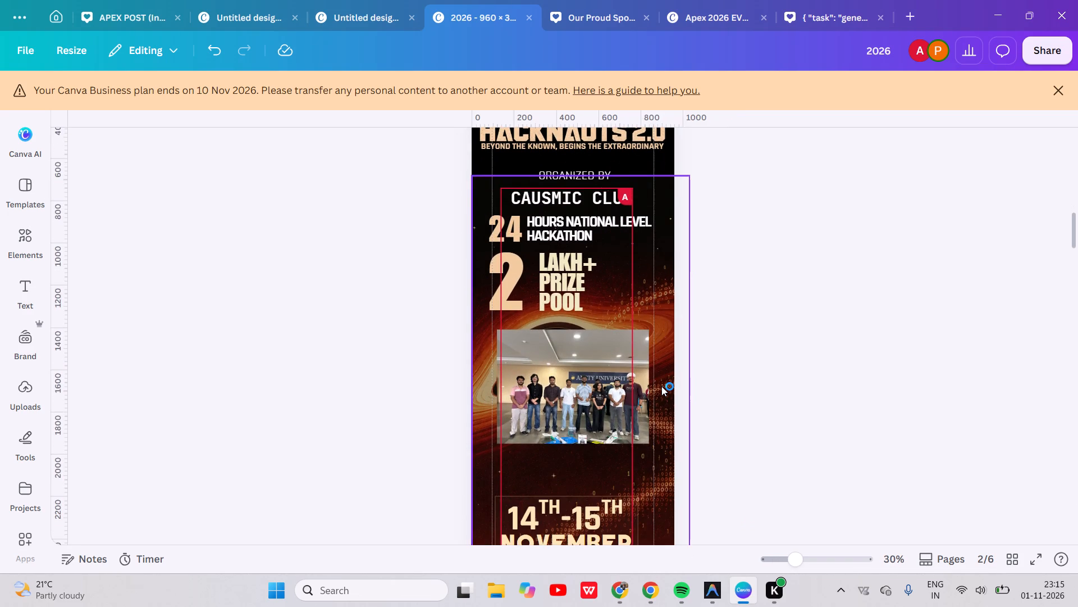
scroll(661, 386, down, 1)
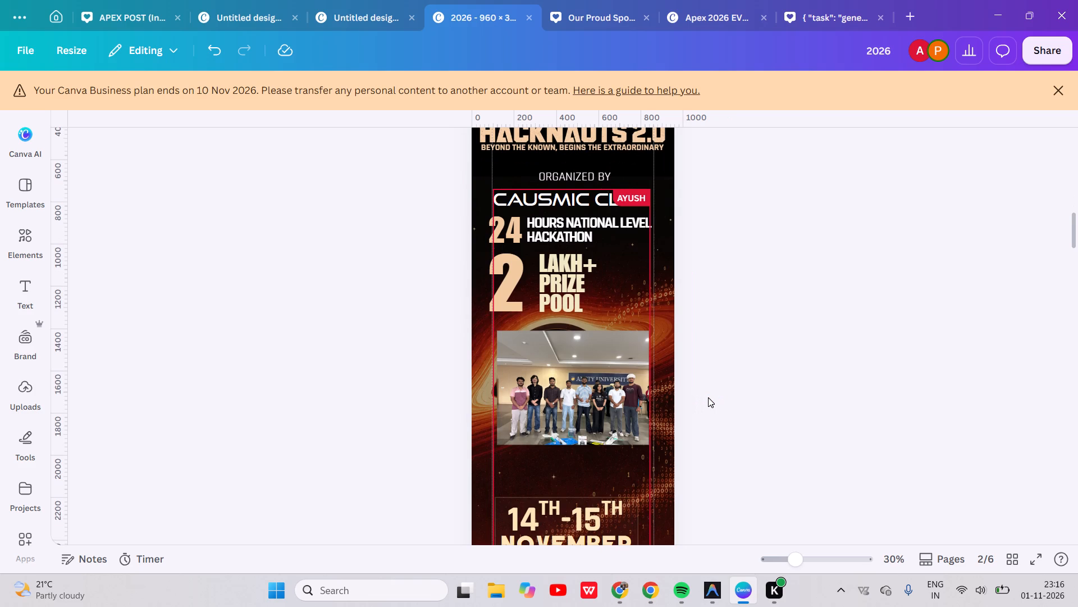
scroll(708, 397, up, 1)
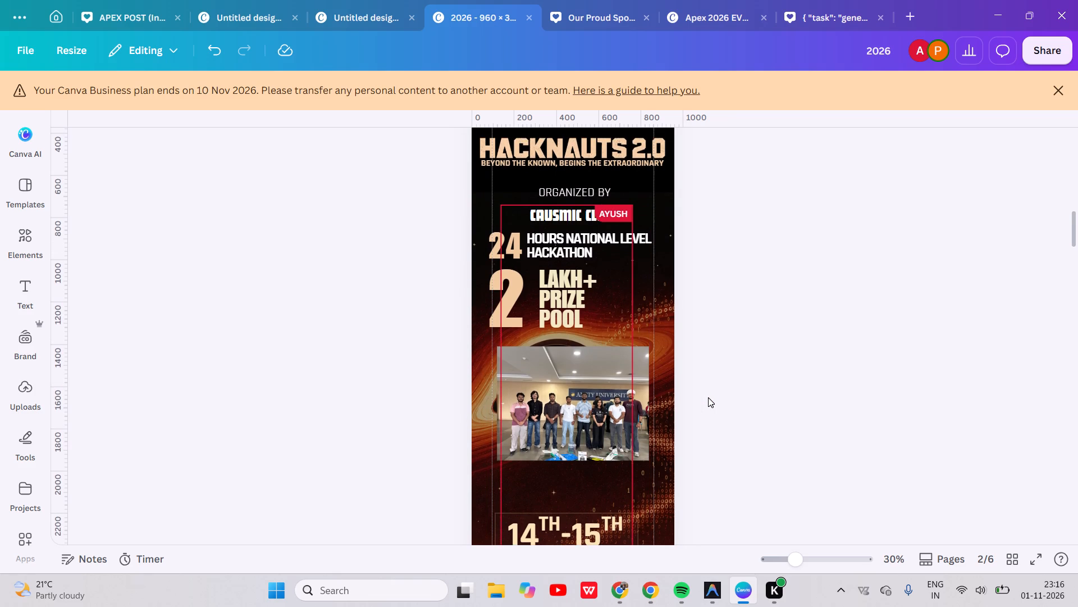
scroll(708, 397, up, 1)
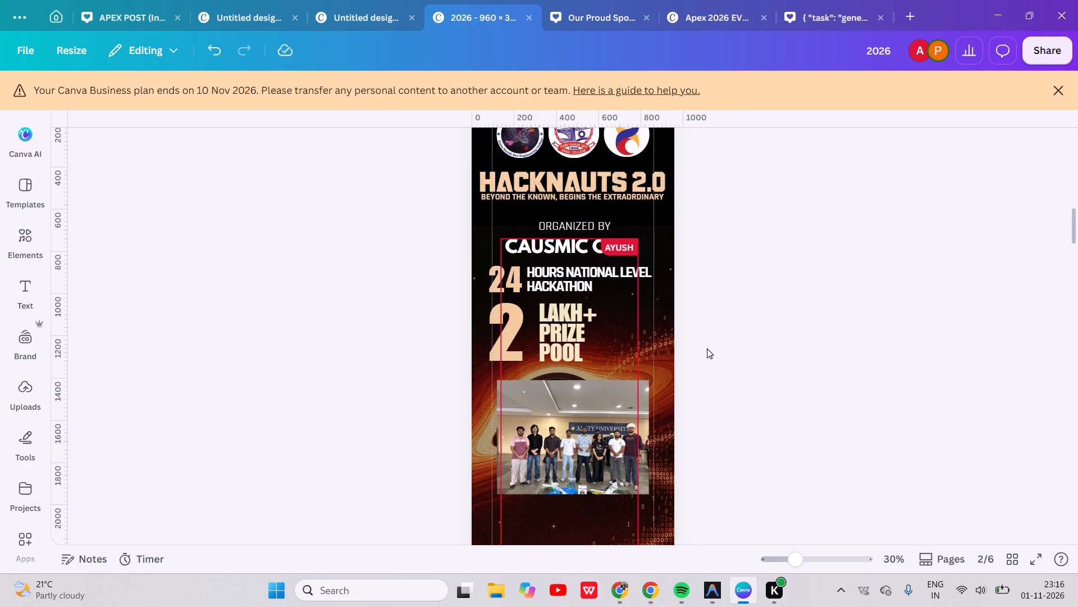
scroll(705, 348, up, 1)
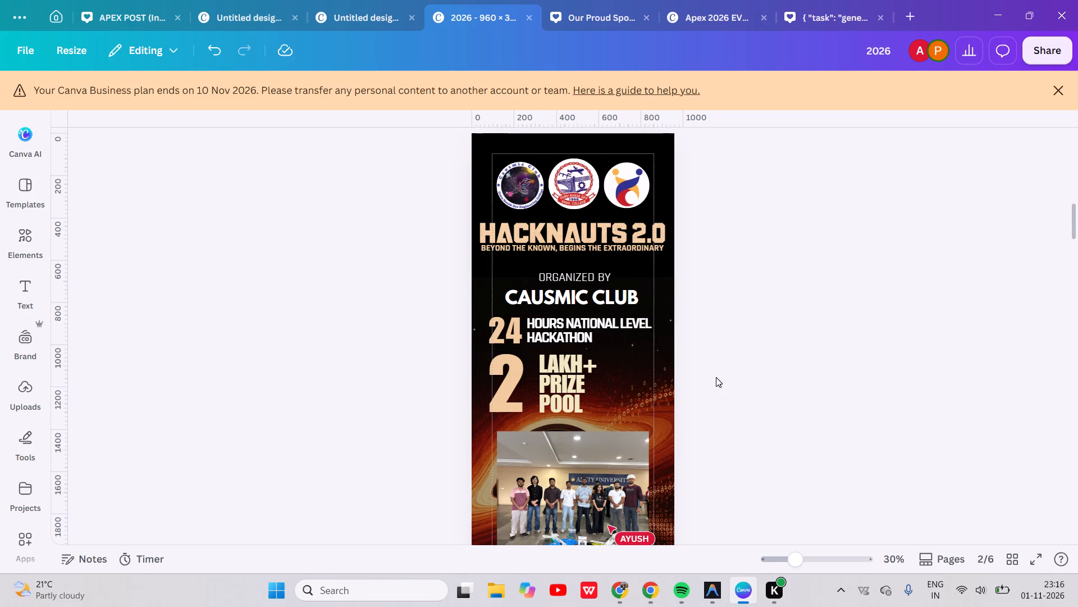
click(550, 372)
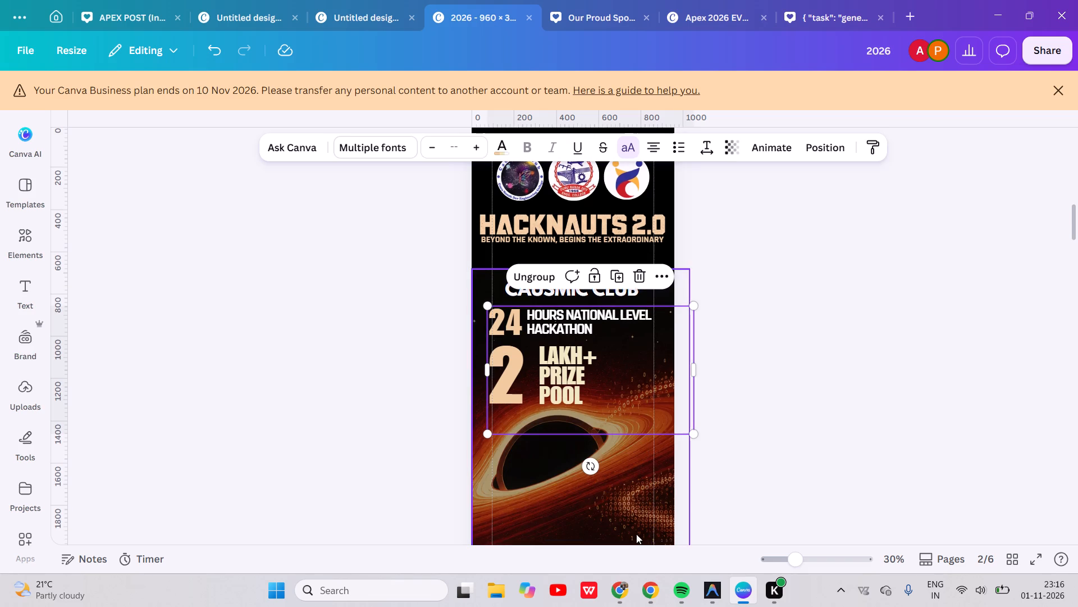
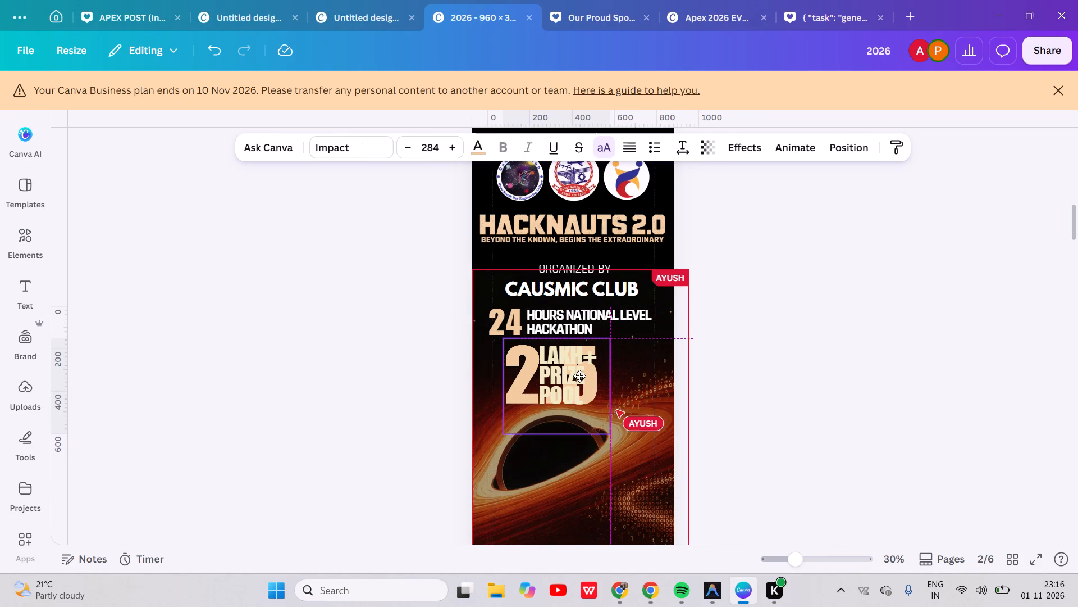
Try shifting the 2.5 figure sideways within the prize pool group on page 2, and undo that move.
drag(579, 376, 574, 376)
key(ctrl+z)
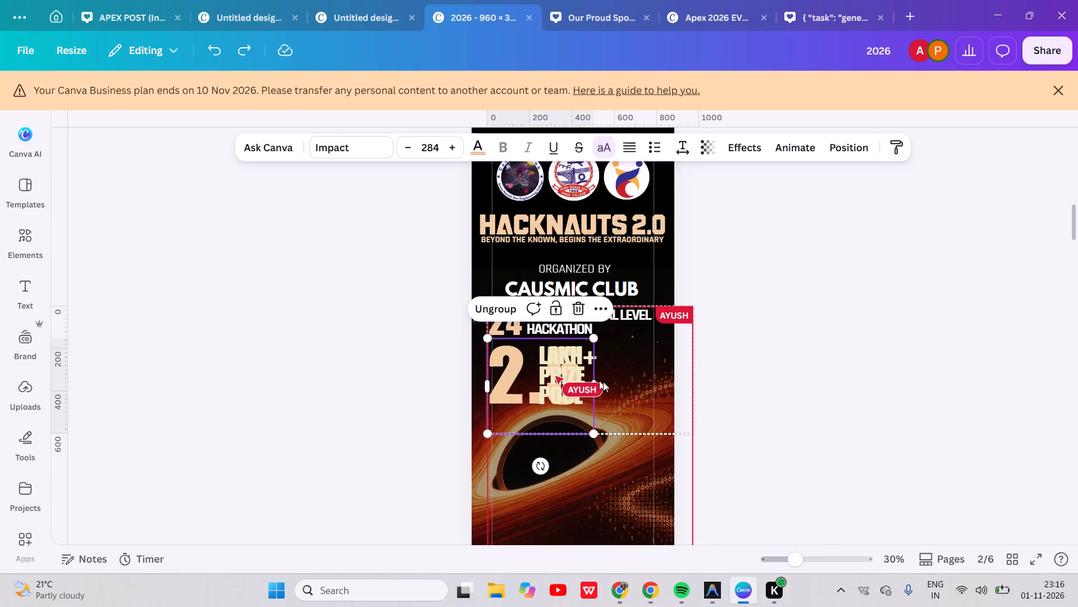
Move the LAKH+ PRIZE POOL text clear of the 2.5 figure, so it sits just to its right within the group.
click(620, 386)
click(552, 375)
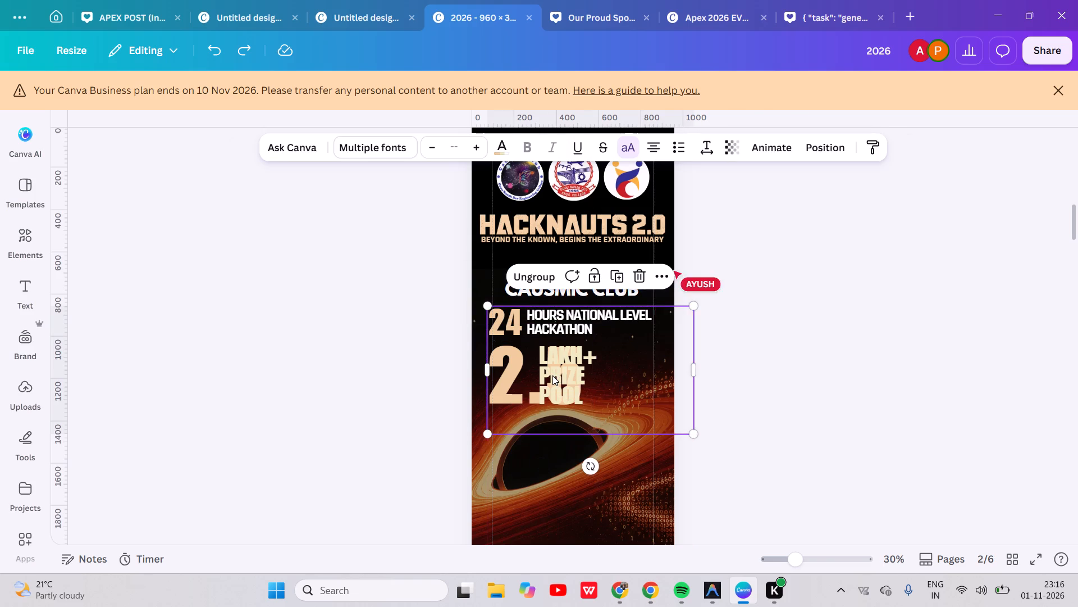
click(552, 375)
drag(552, 375, 600, 375)
click(548, 376)
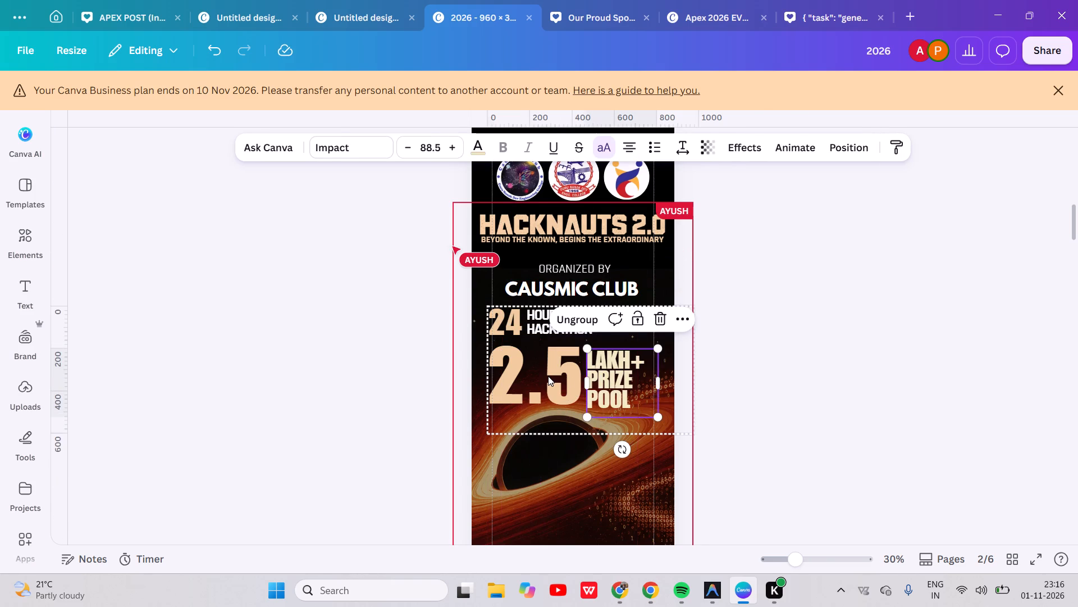
click(548, 376)
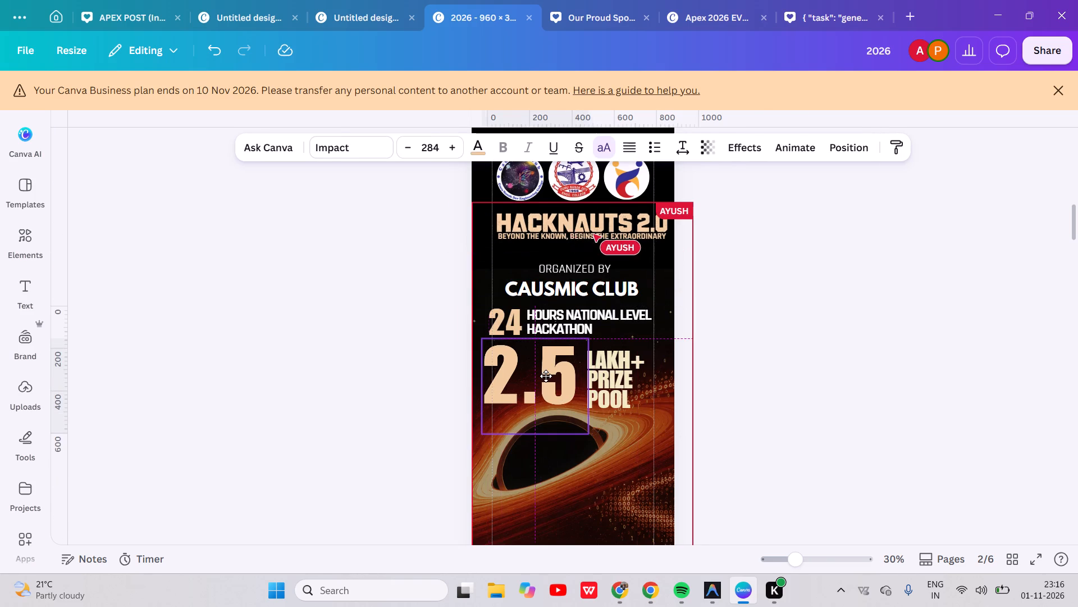
click(618, 362)
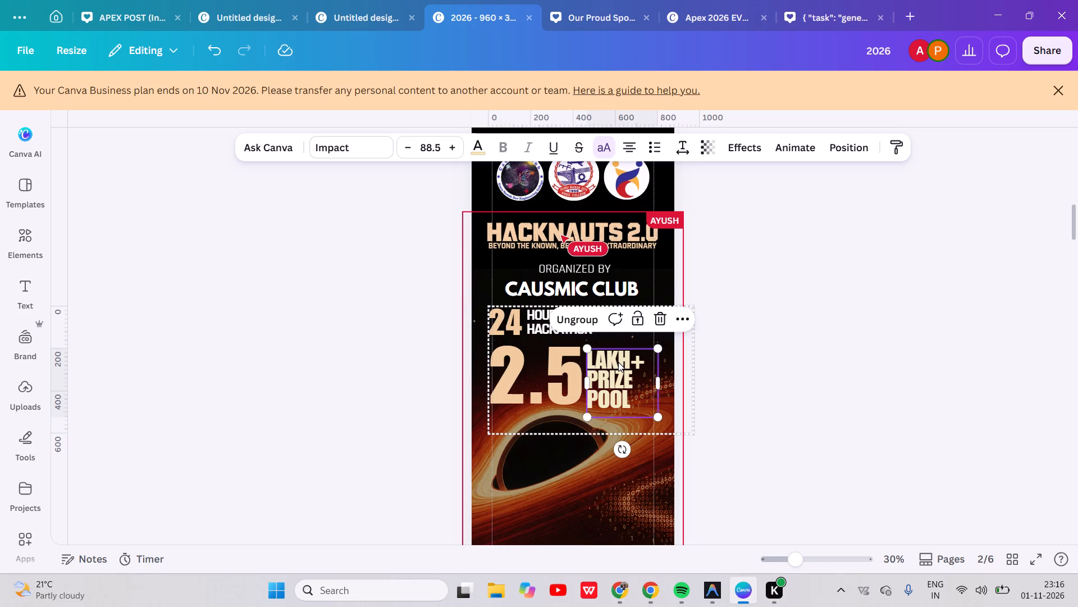
click(618, 362)
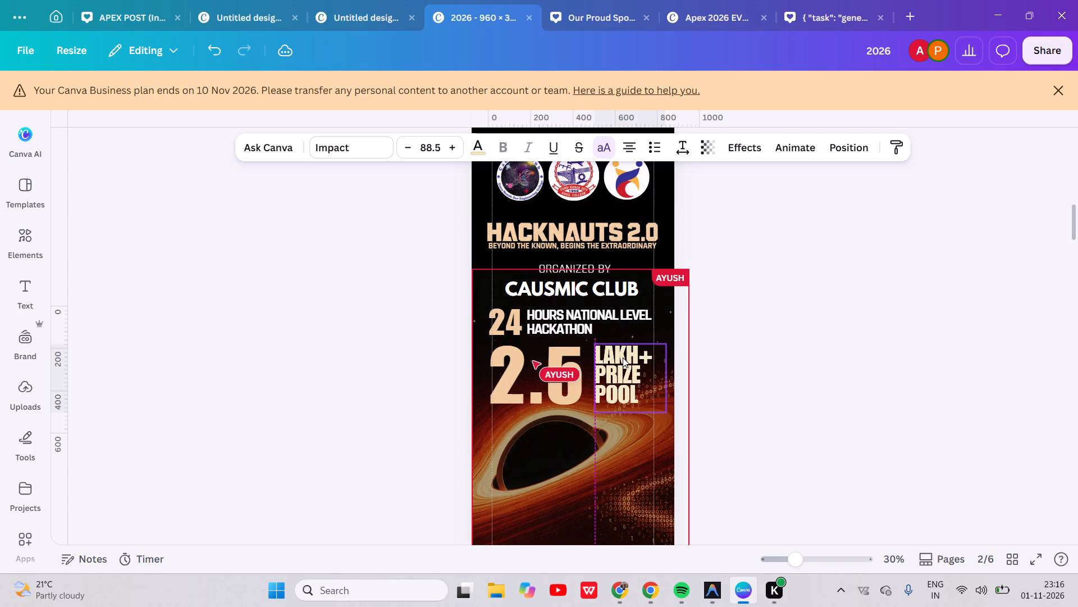
click(719, 338)
Check the font of page 3's 31st OCT date text, and apply the same Futura Display font to page 2's LAKH+ PRIZE POOL text.
scroll(719, 338, down, 7)
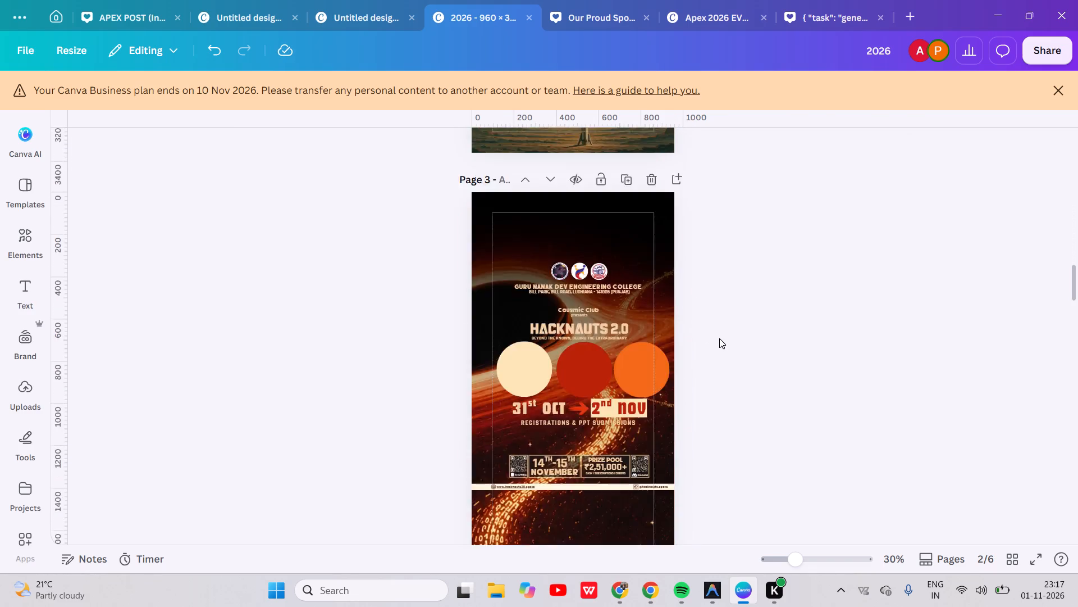
scroll(719, 338, down, 1)
scroll(719, 338, up, 4)
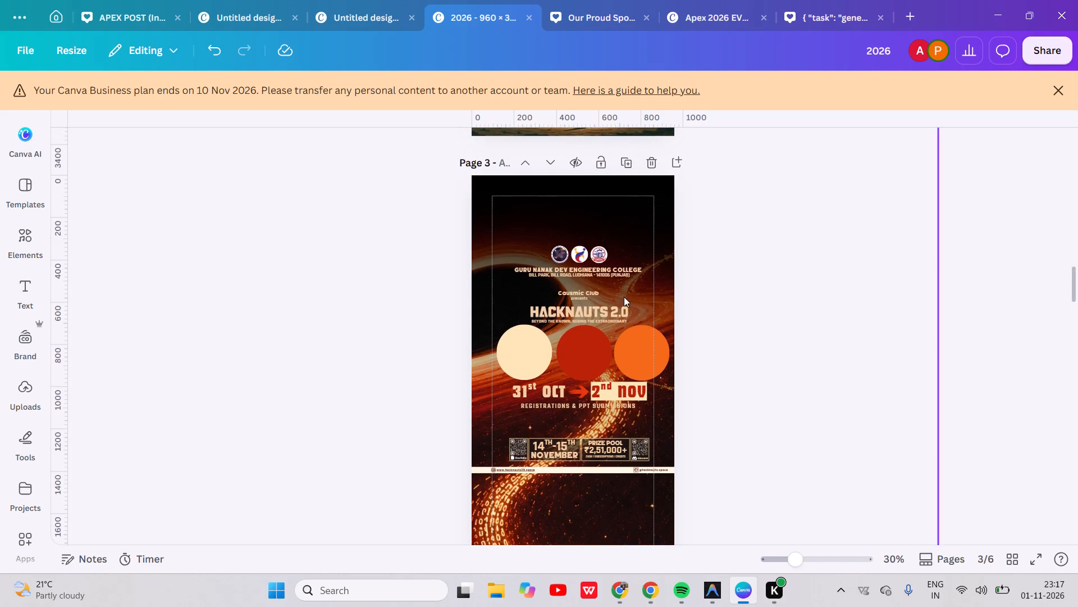
click(541, 397)
click(541, 397)
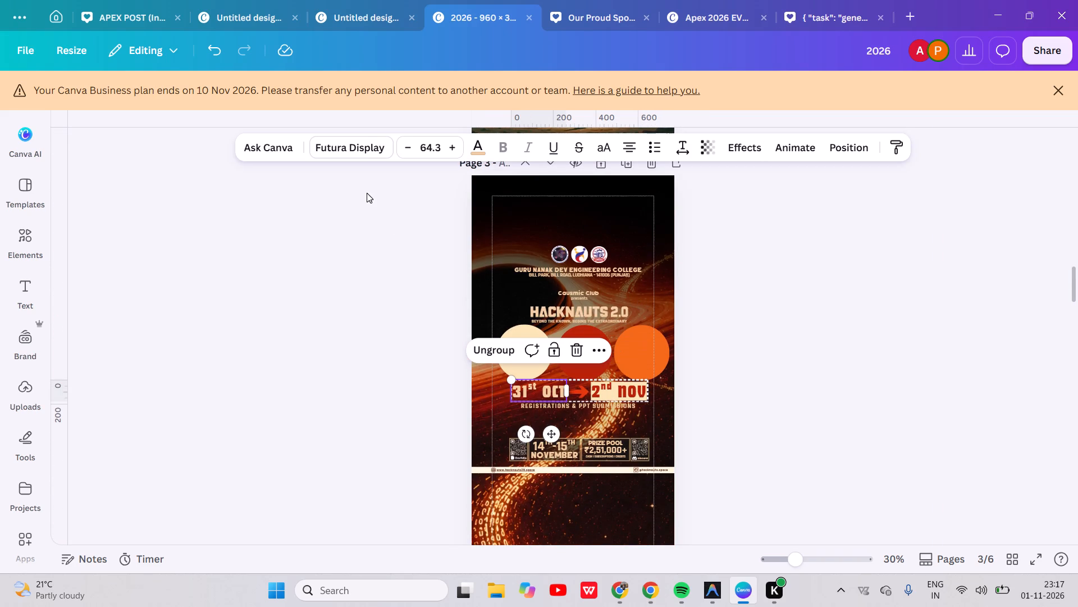
scroll(696, 294, up, 5)
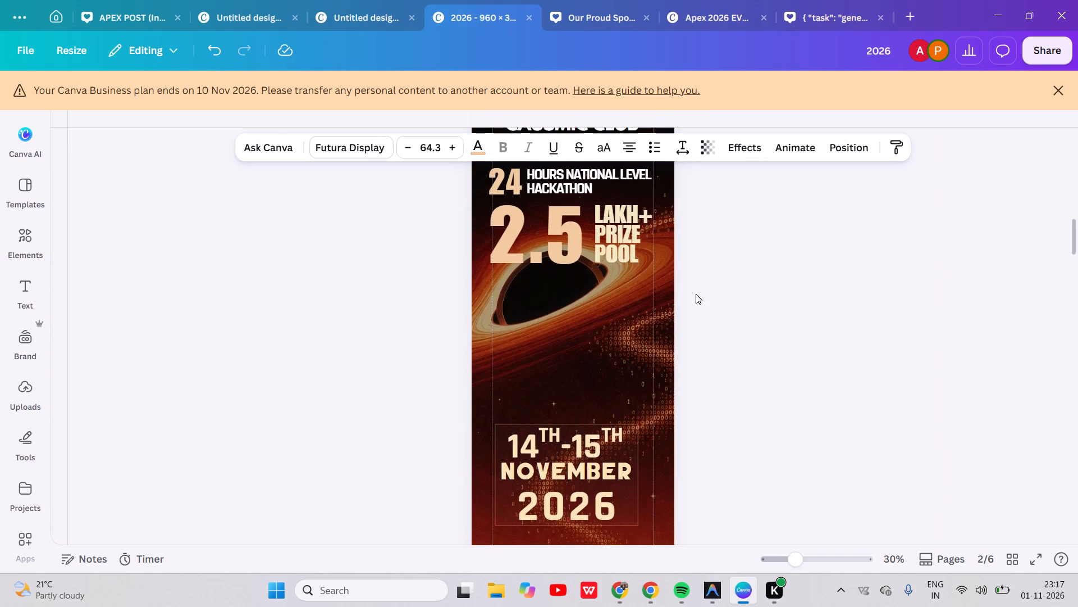
scroll(696, 294, up, 2)
click(614, 371)
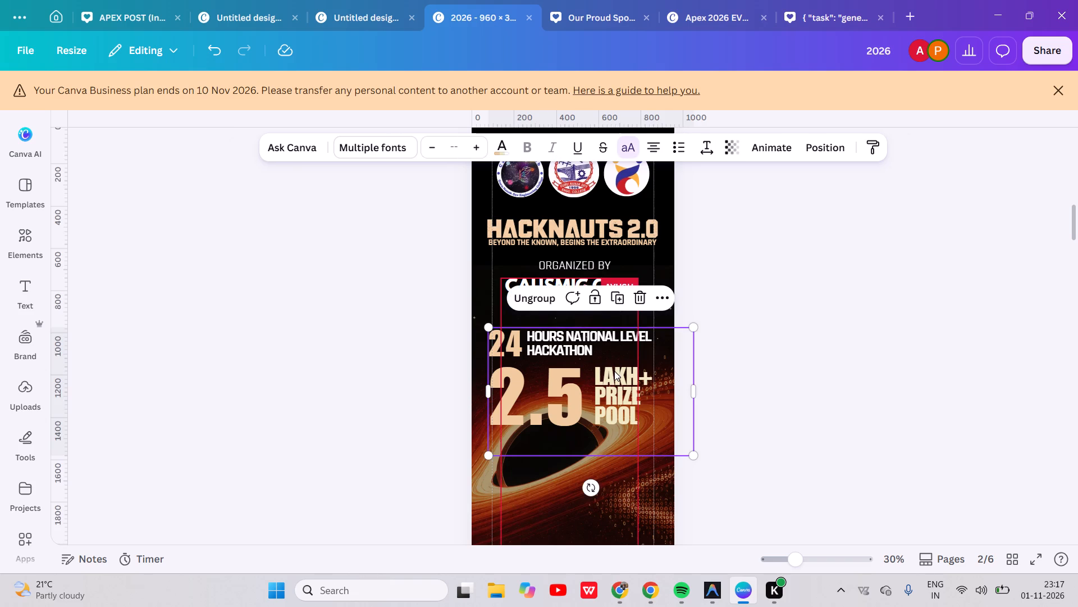
click(614, 401)
click(341, 138)
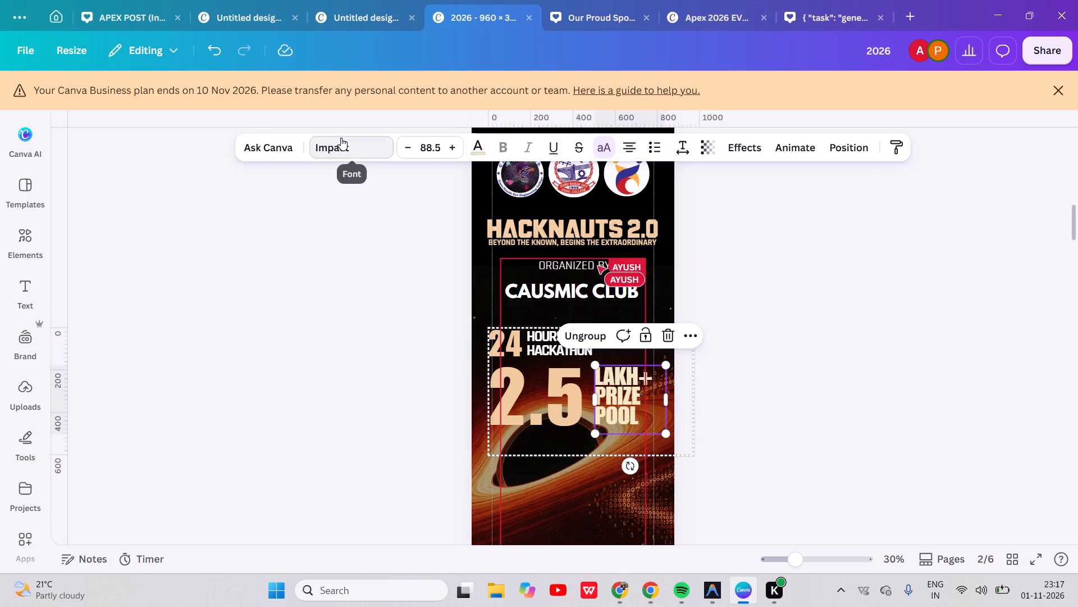
scroll(133, 406, down, 1)
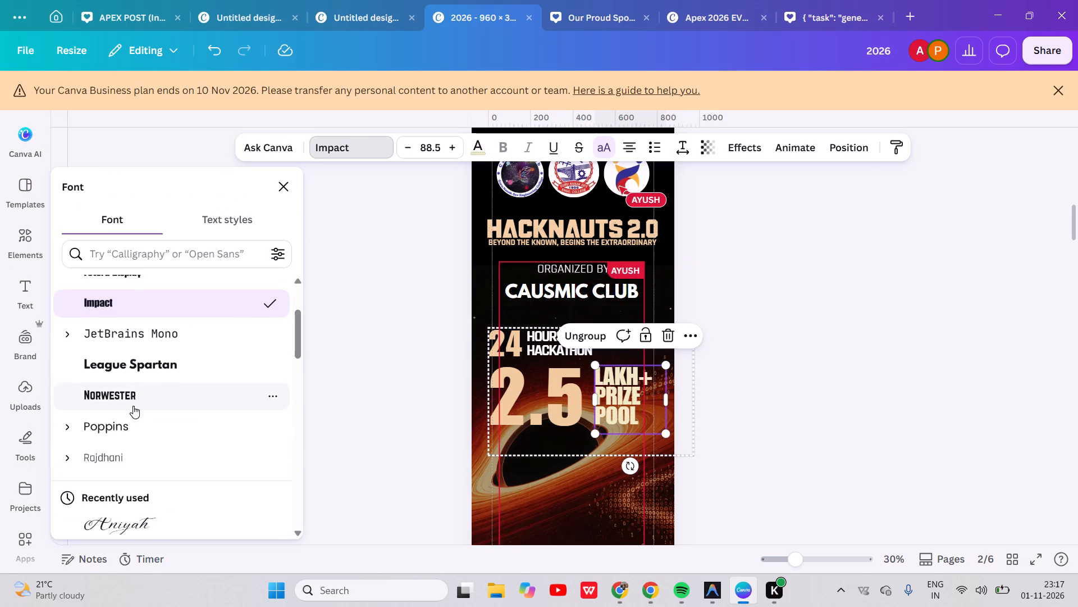
scroll(133, 406, down, 1)
scroll(133, 406, up, 2)
click(125, 391)
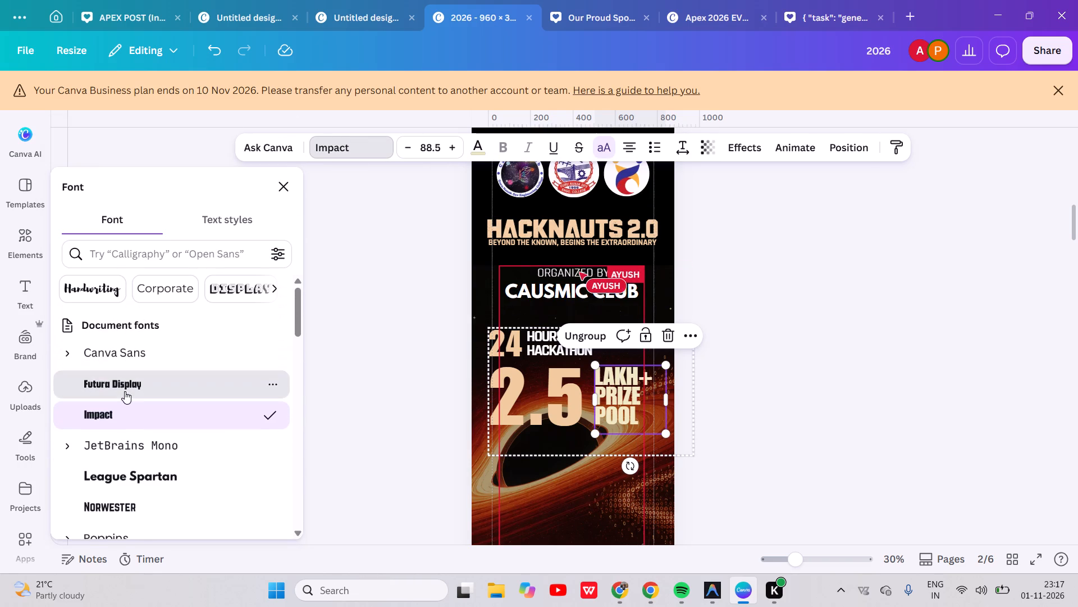
click(768, 380)
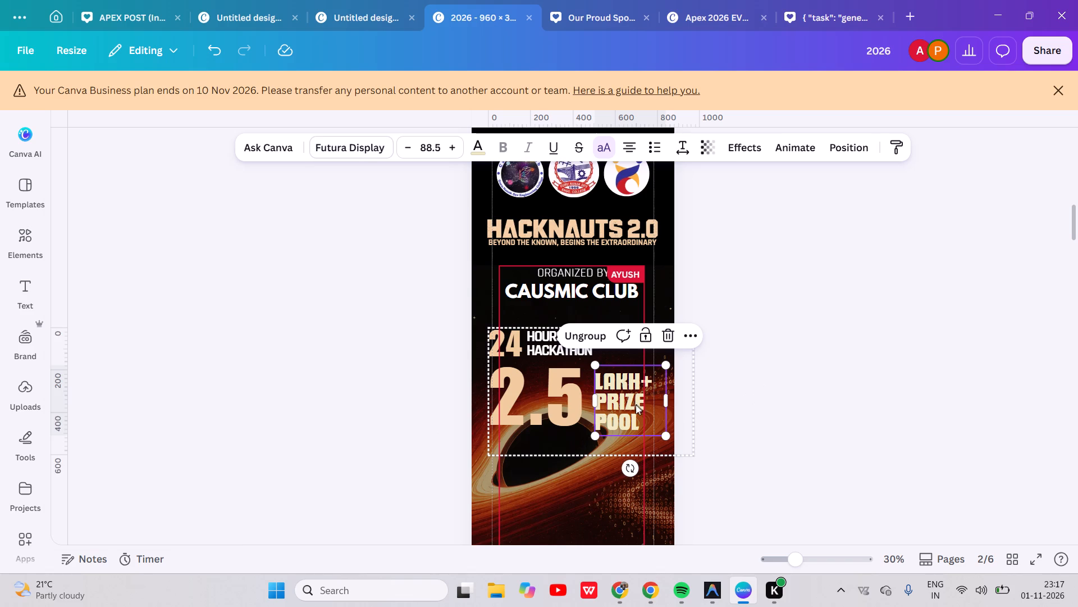
Nudge the LAKH+ PRIZE POOL text slightly further right to widen its gap from the 2.5 figure.
click(627, 409)
click(627, 409)
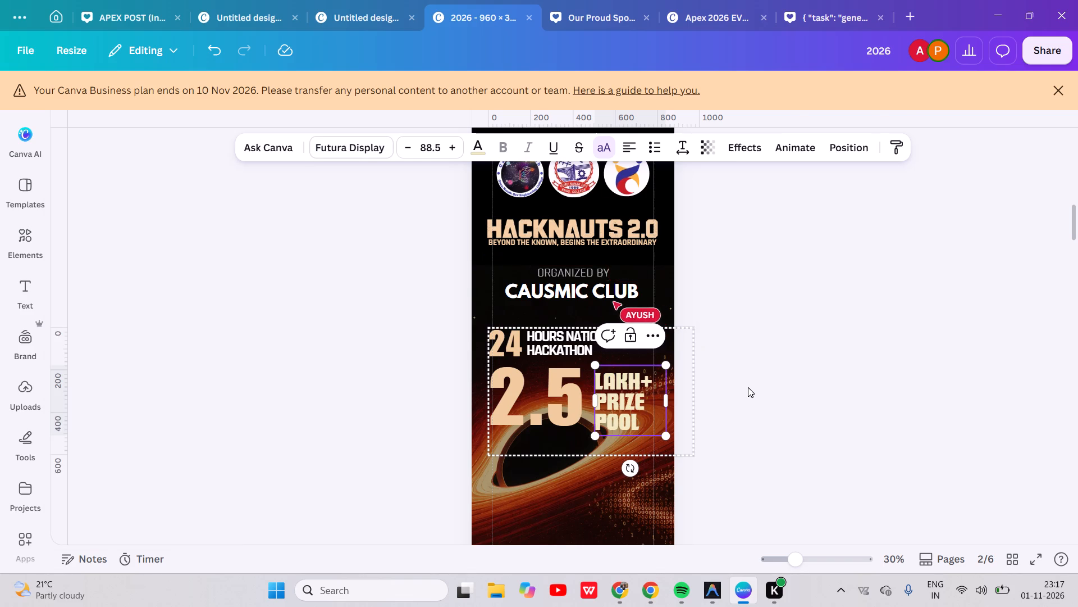
click(748, 387)
double_click(628, 404)
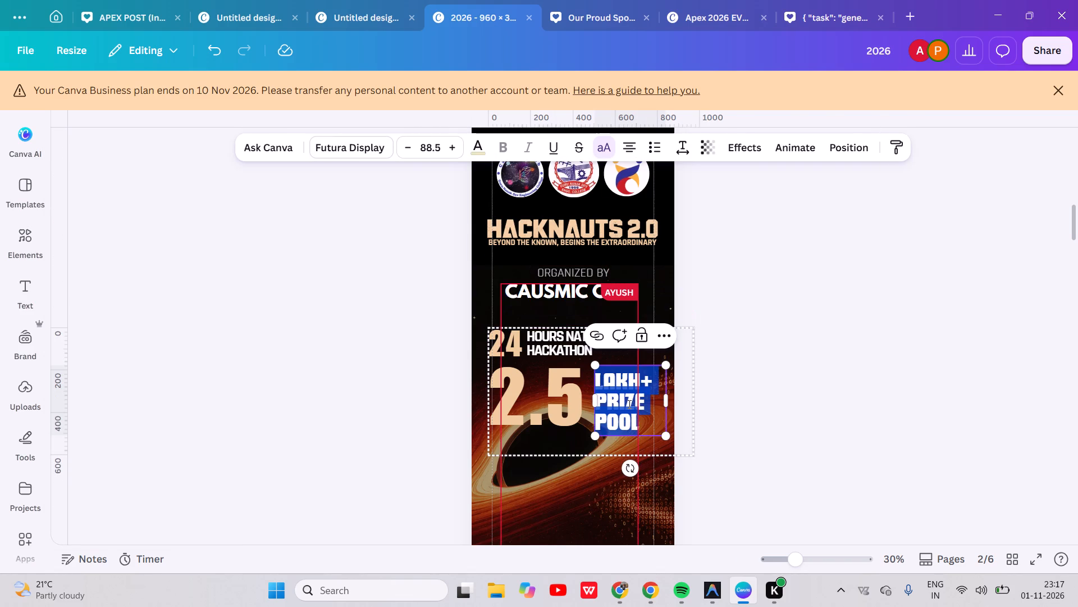
click(711, 387)
click(629, 395)
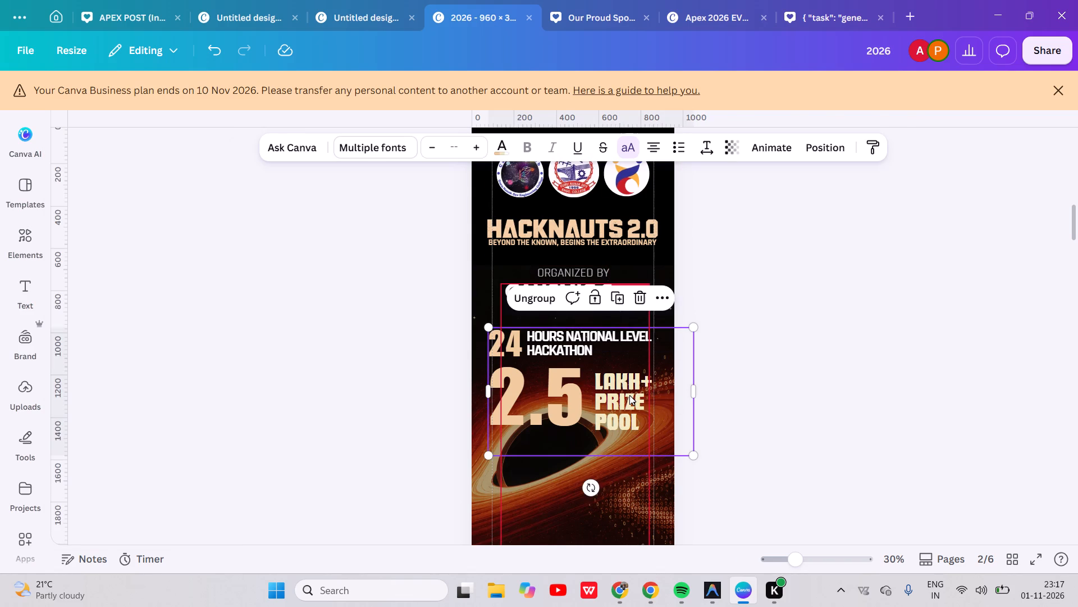
click(629, 395)
click(629, 395)
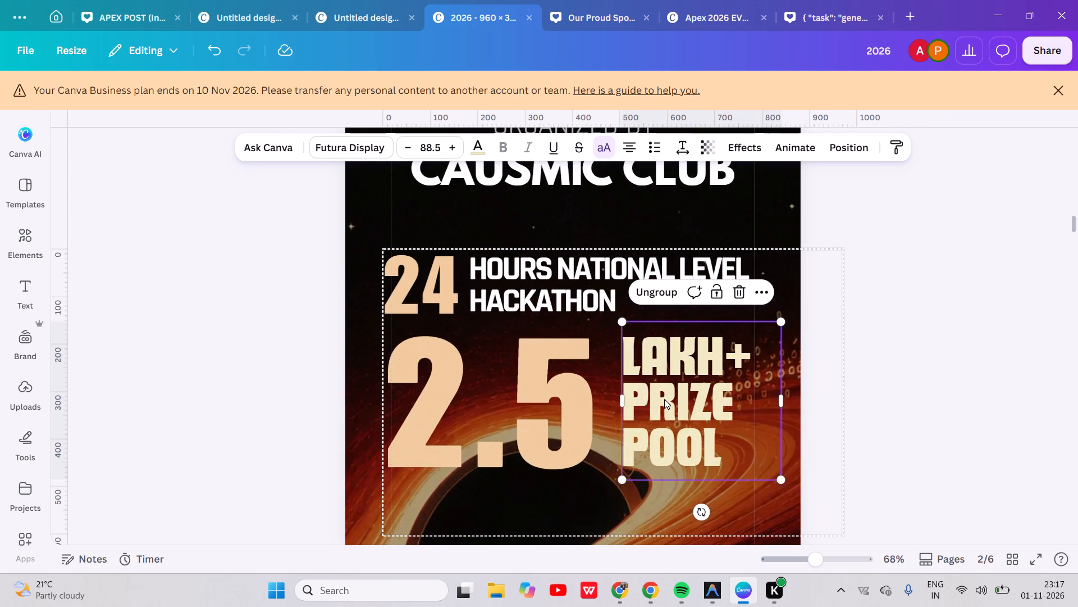
scroll(664, 401, up, 1)
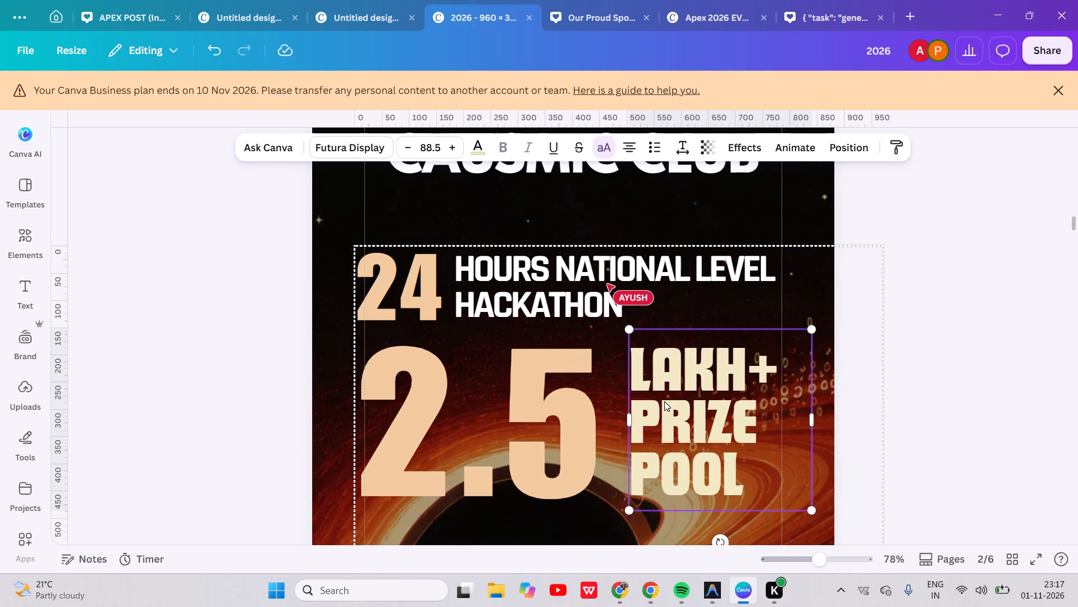
drag(668, 401, 664, 401)
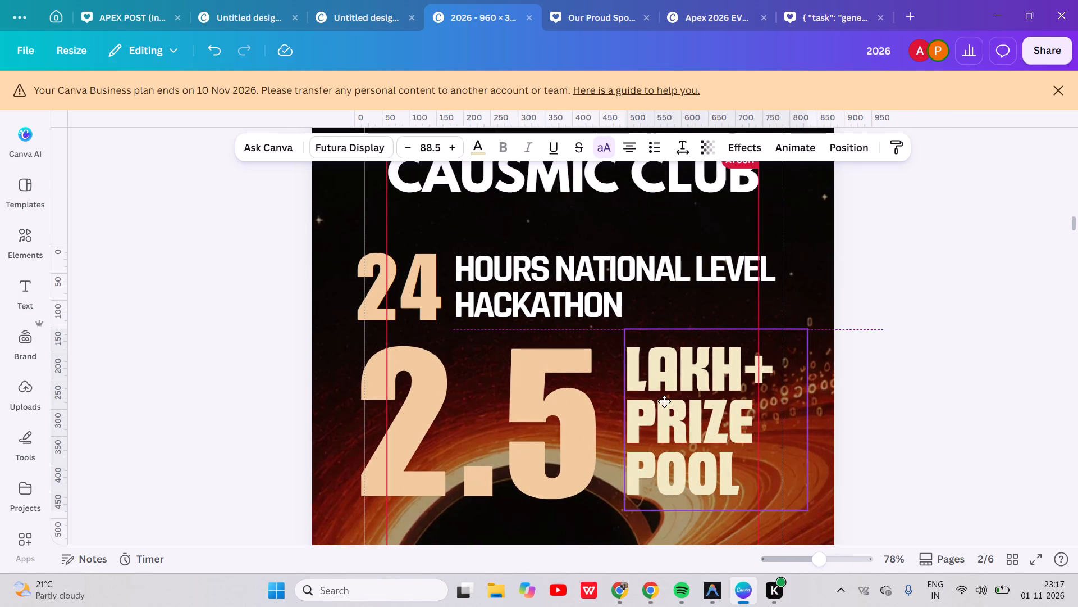
drag(664, 401, 672, 400)
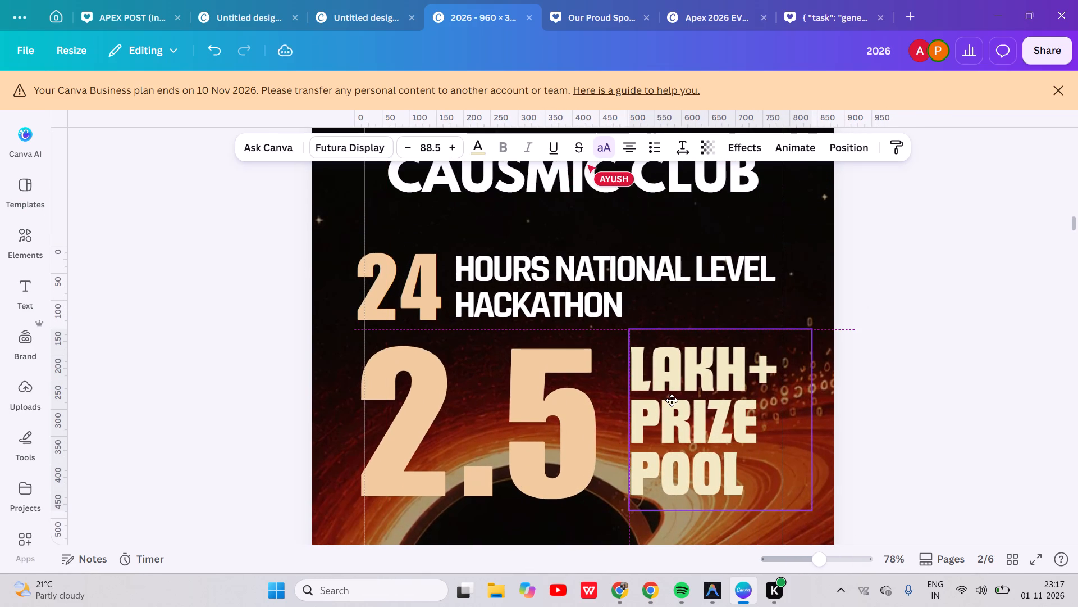
drag(672, 400, 675, 400)
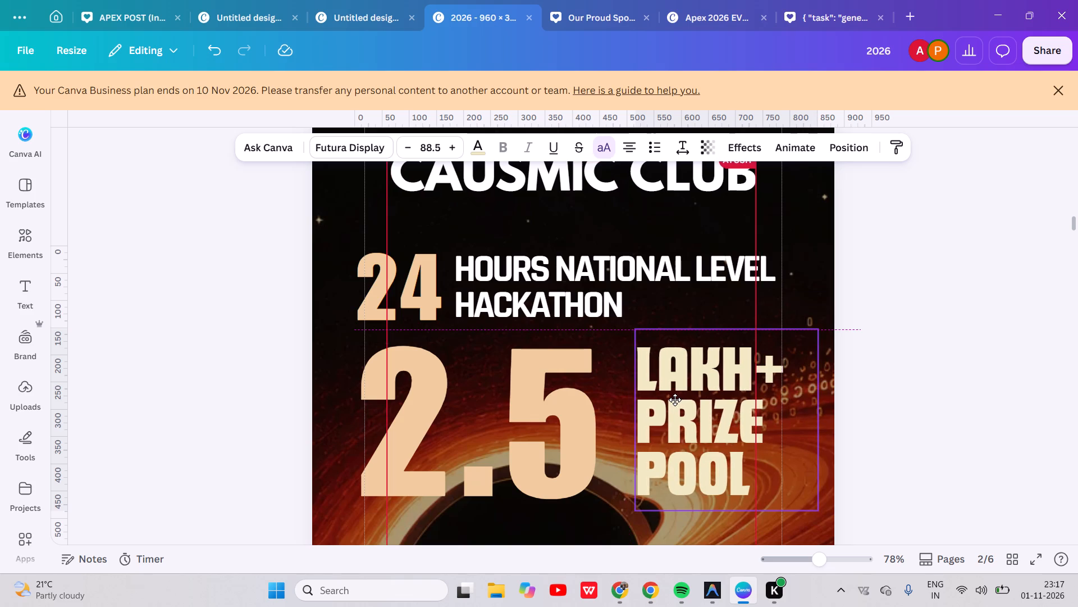
drag(675, 400, 673, 400)
Set the letter spacing of the HOURS NATIONAL LEVEL HACKATHON text to -22.
click(593, 296)
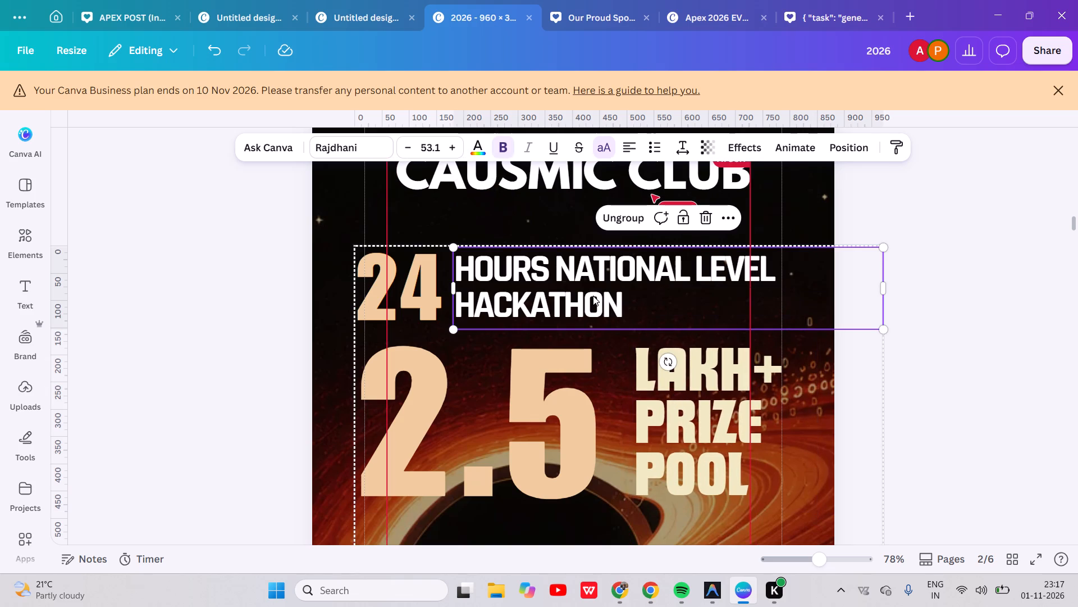
click(689, 153)
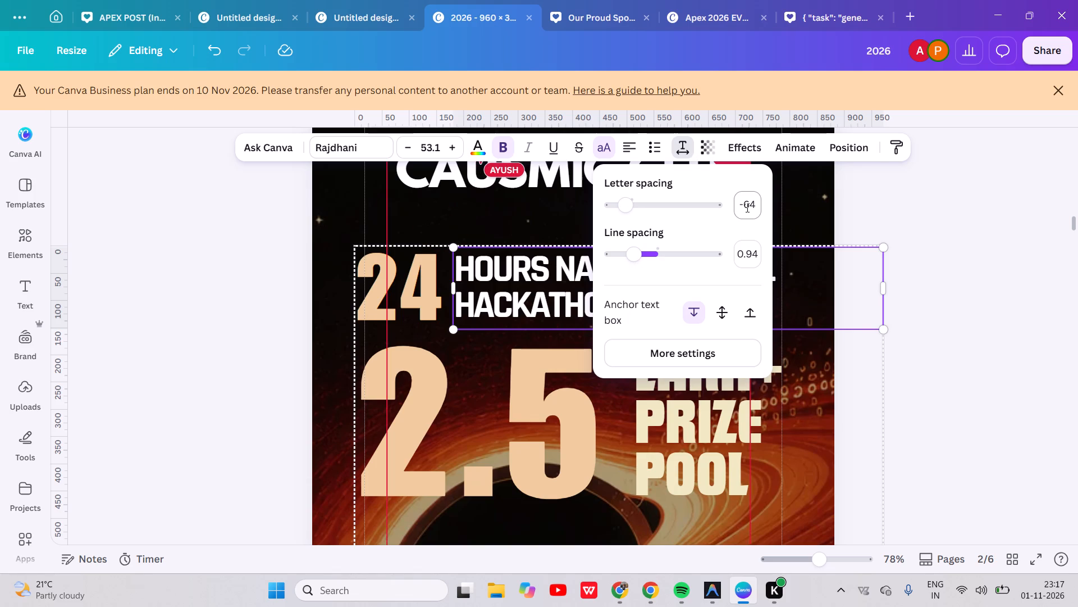
click(625, 201)
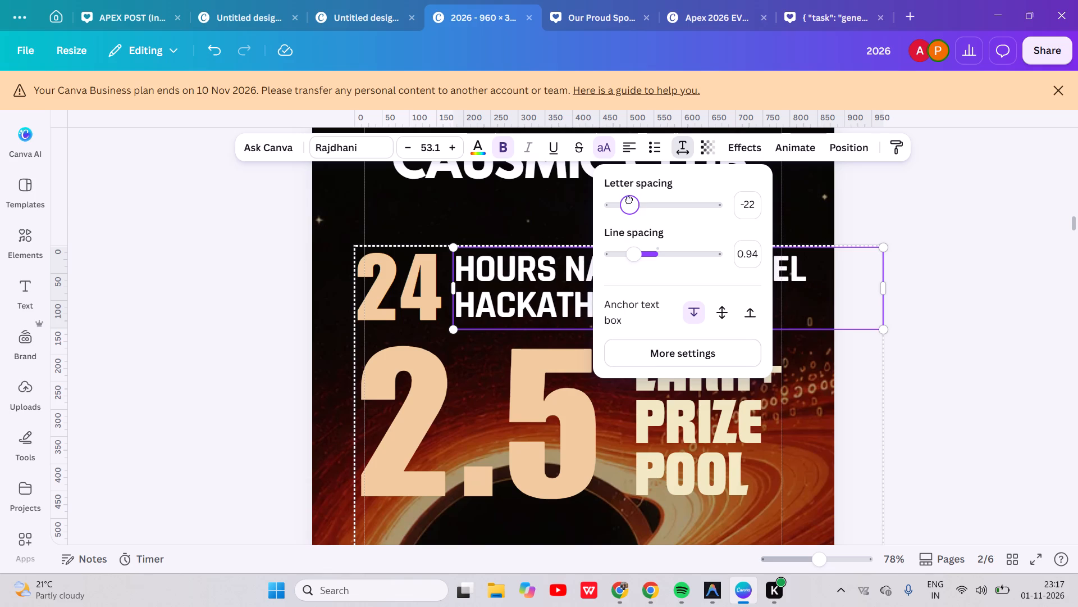
click(920, 216)
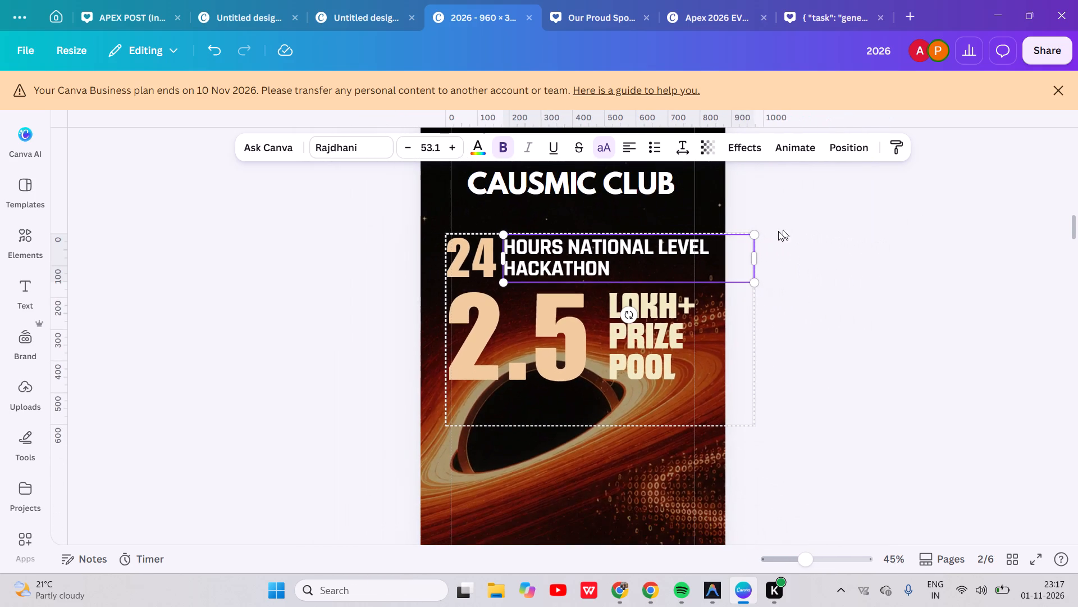
click(922, 291)
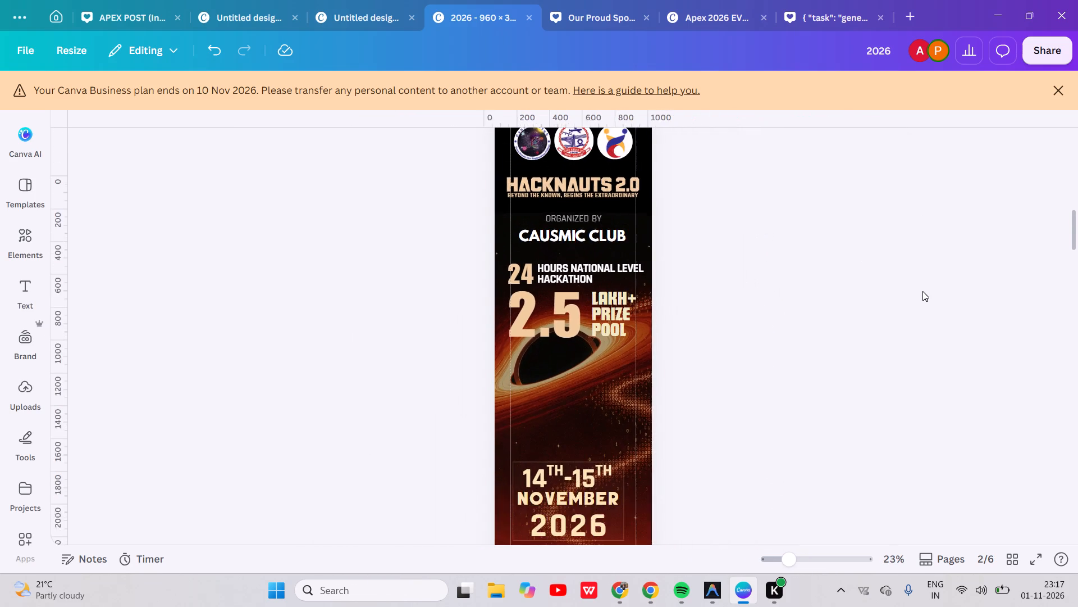
Reduce the font size of the 2.5 figure in the prize pool text to 281.
click(551, 315)
click(551, 315)
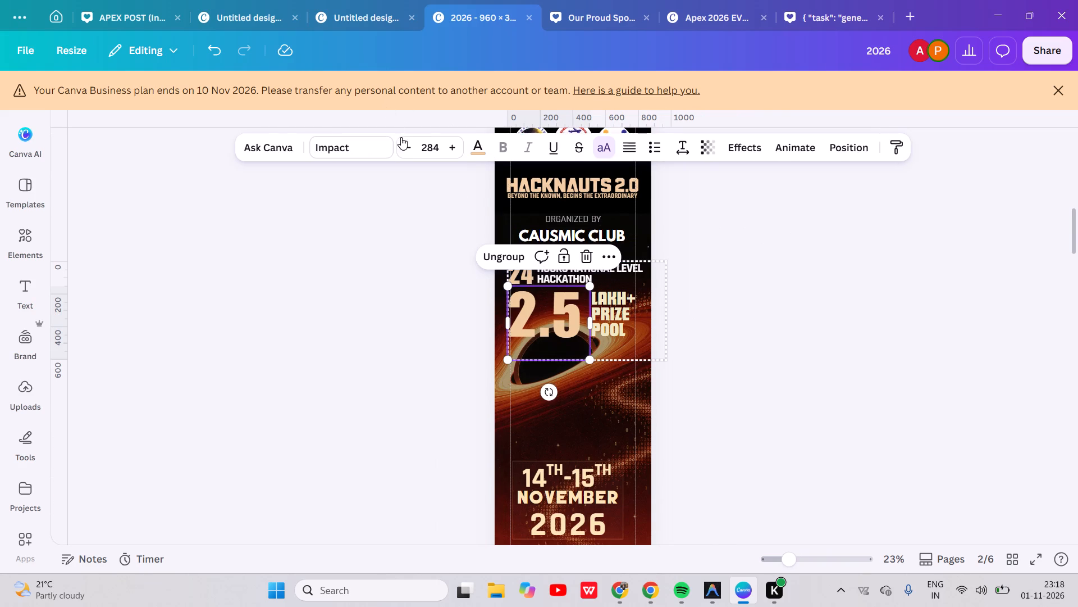
click(410, 150)
double_click(410, 150)
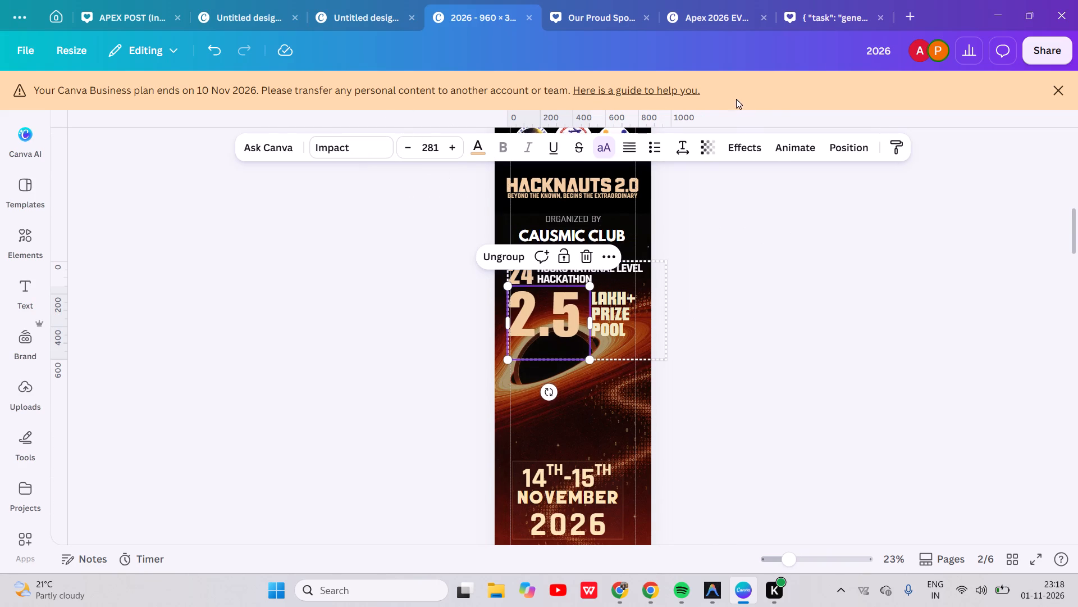
Tighten the letter spacing of the 2.5 figure to -43.
click(716, 145)
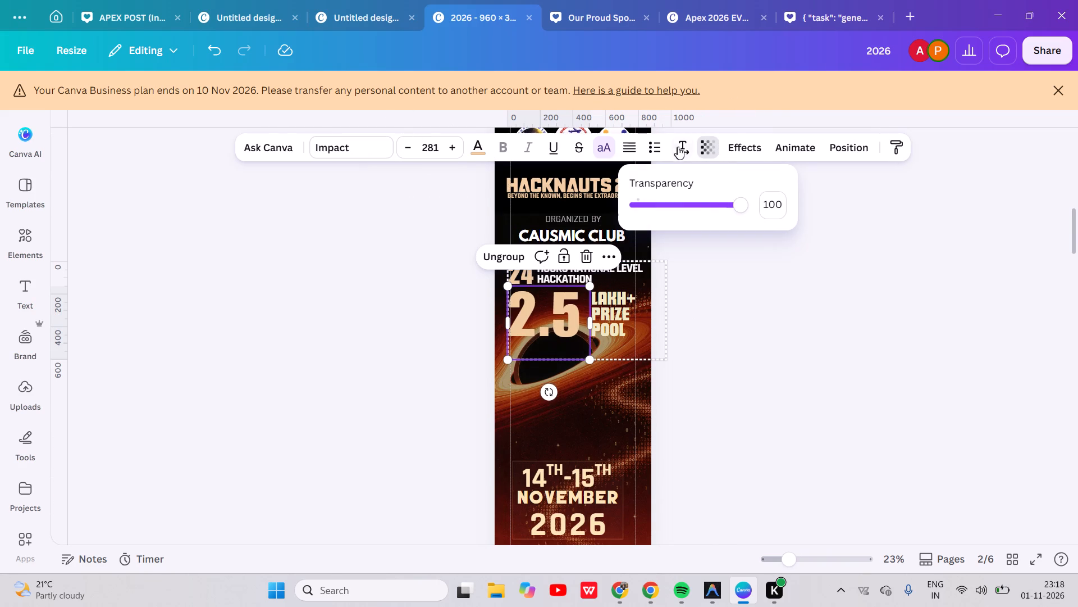
click(680, 146)
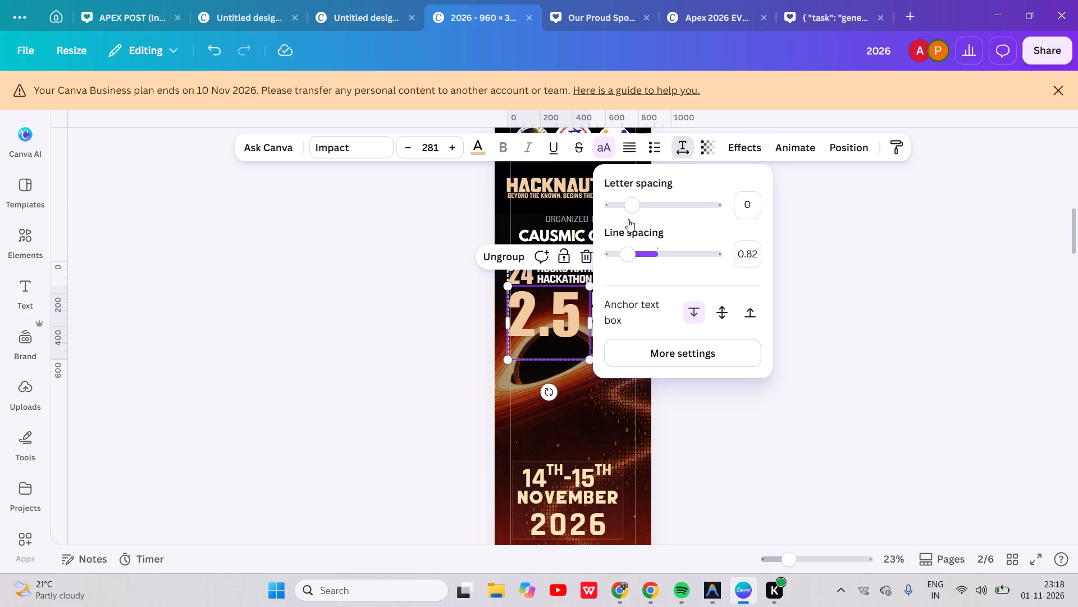
drag(632, 210, 628, 212)
drag(628, 212, 626, 215)
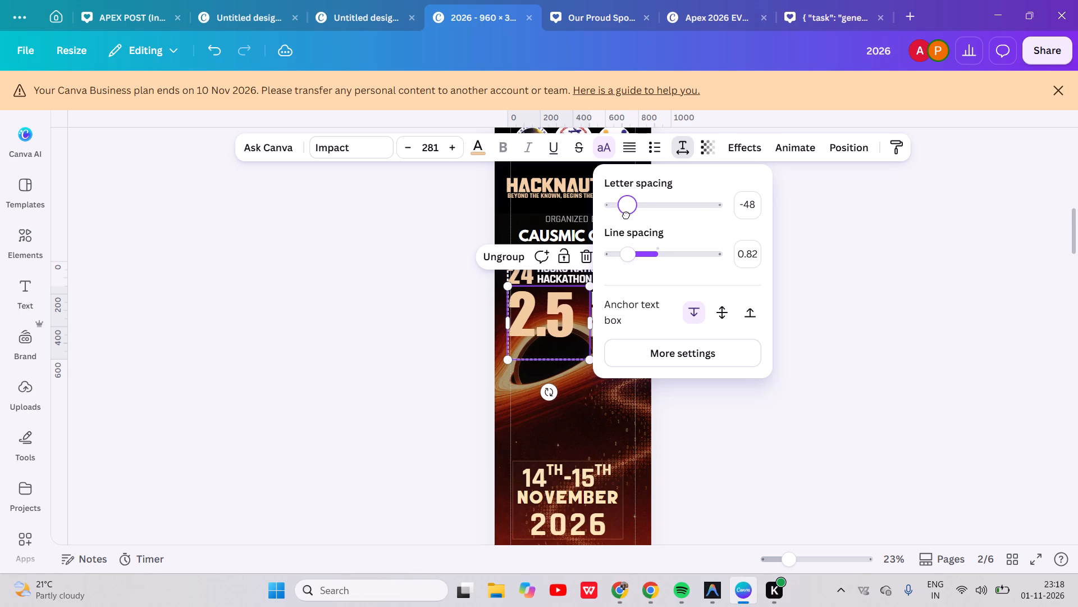
drag(626, 215, 627, 214)
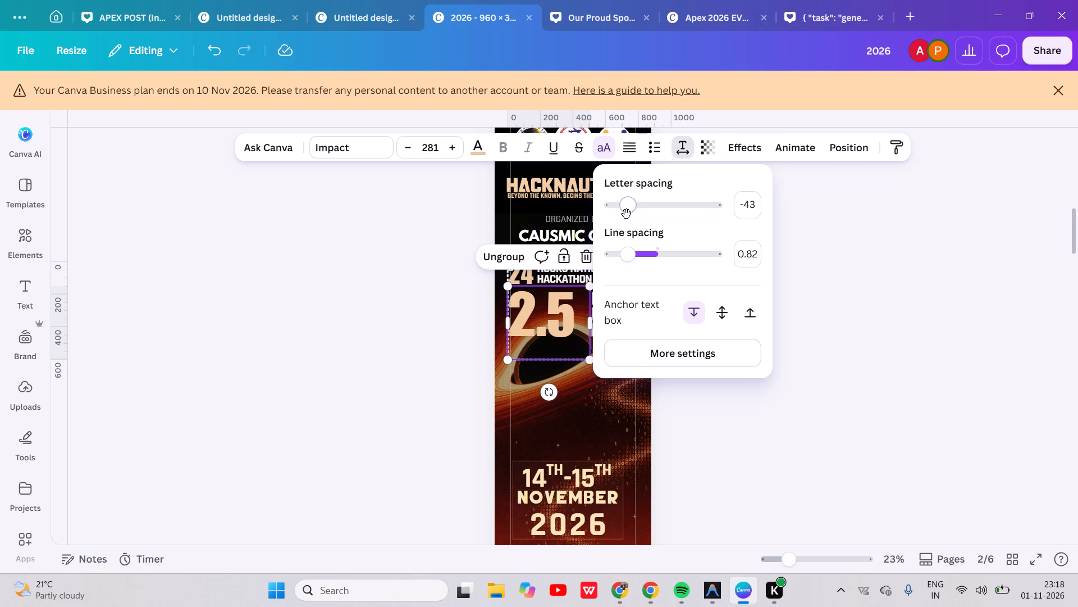
Nudge the 2.5 figure slightly left and down so its left edge lines up under the 24.
click(788, 276)
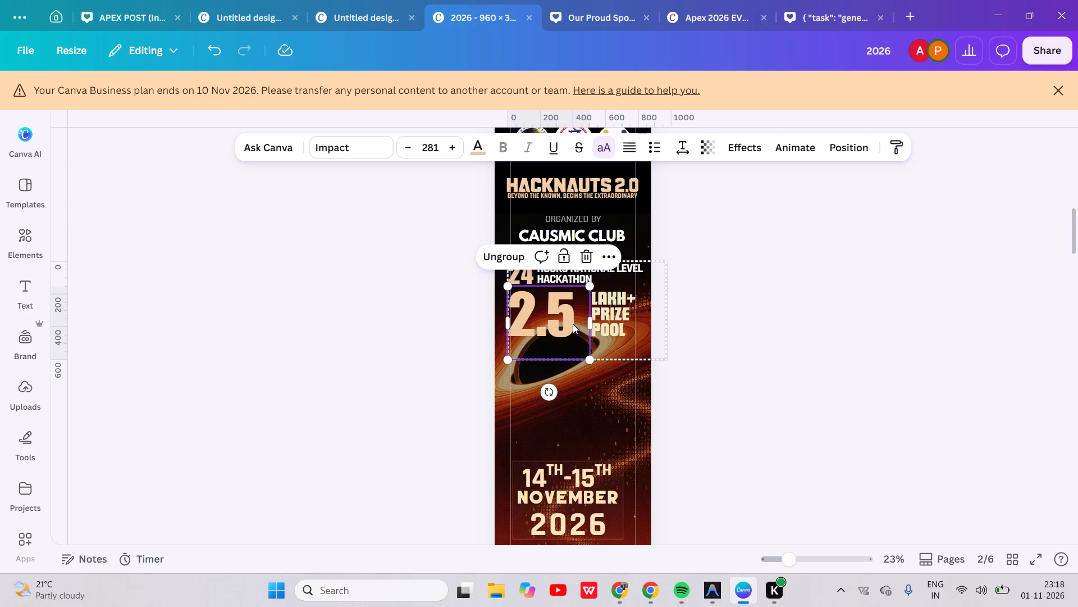
click(769, 295)
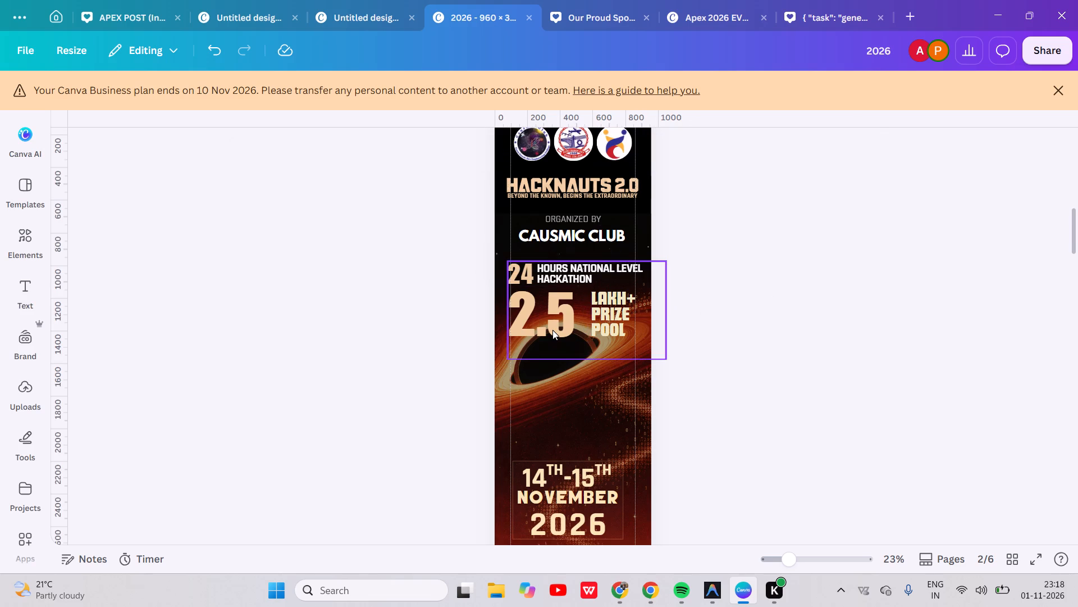
click(552, 330)
click(552, 330)
key(Left)
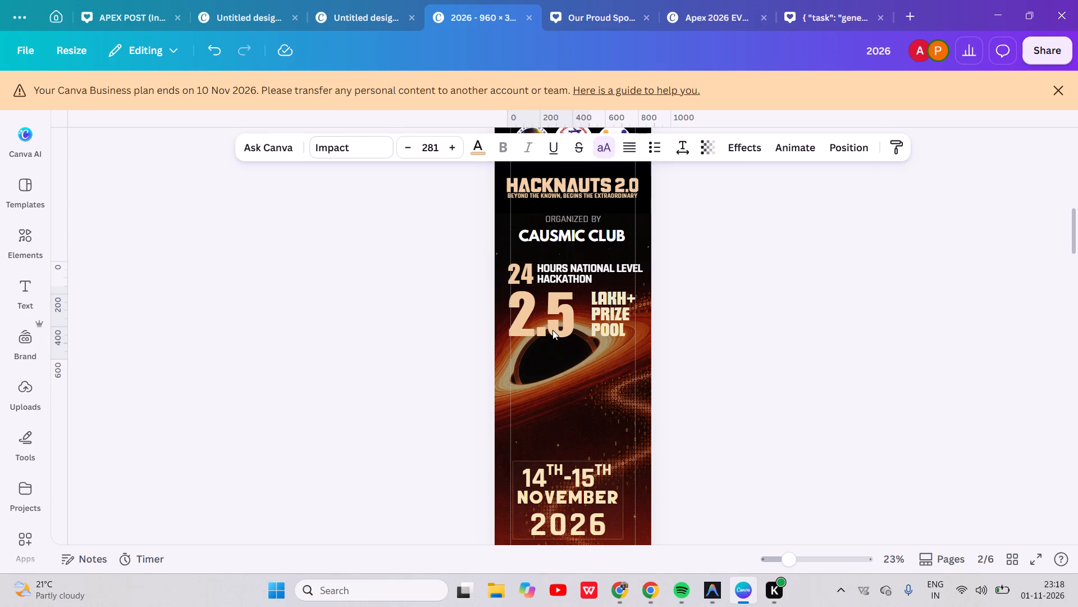
key(Left)
key(Left)
key(Left)
key(Left)
key(Down)
key(Down)
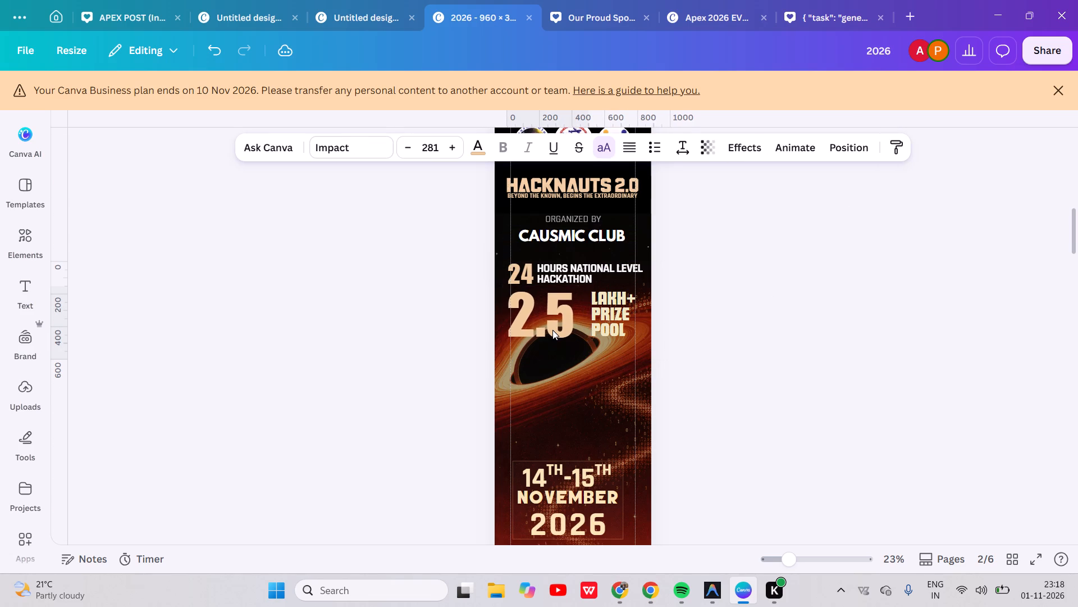
key(Down)
key(Down)
key(Left)
key(Left)
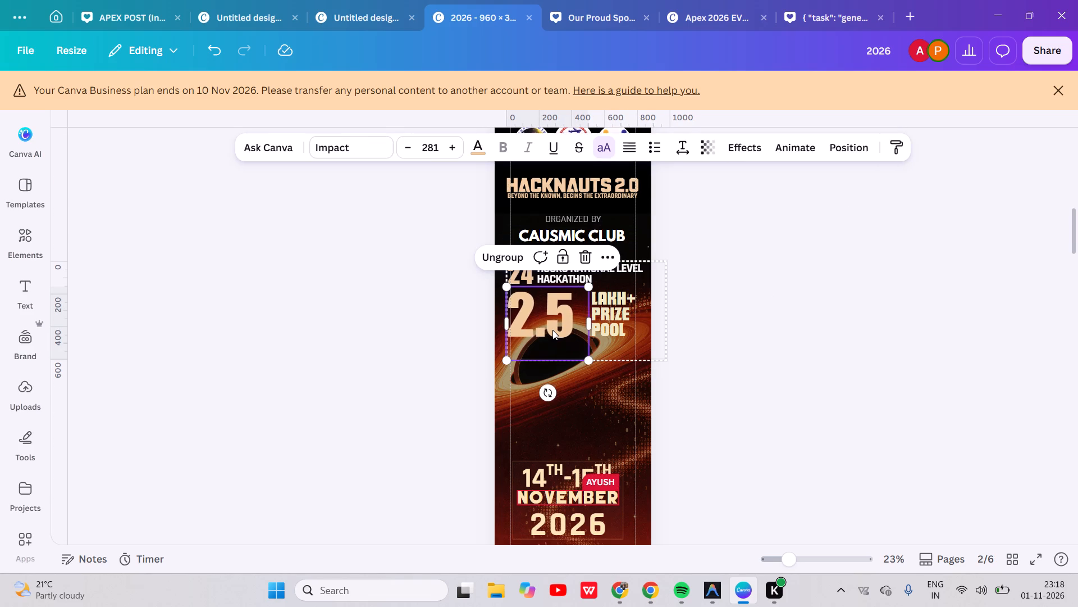
Nudge the LAKH+ PRIZE POOL text slightly left and down to line it up with the height of the 2.5 figure.
click(604, 320)
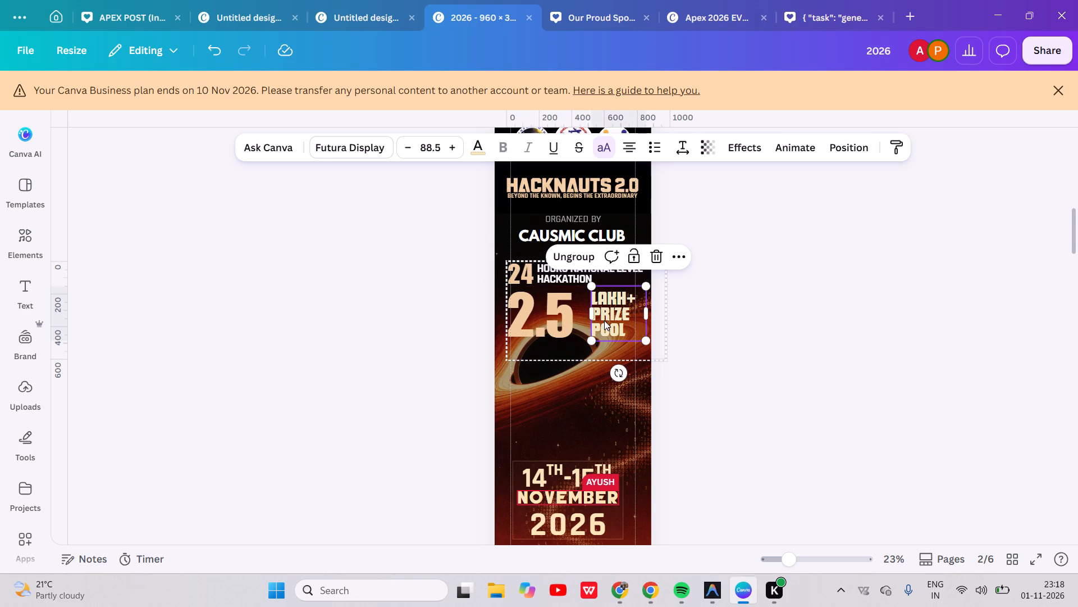
key(Left)
key(Left)
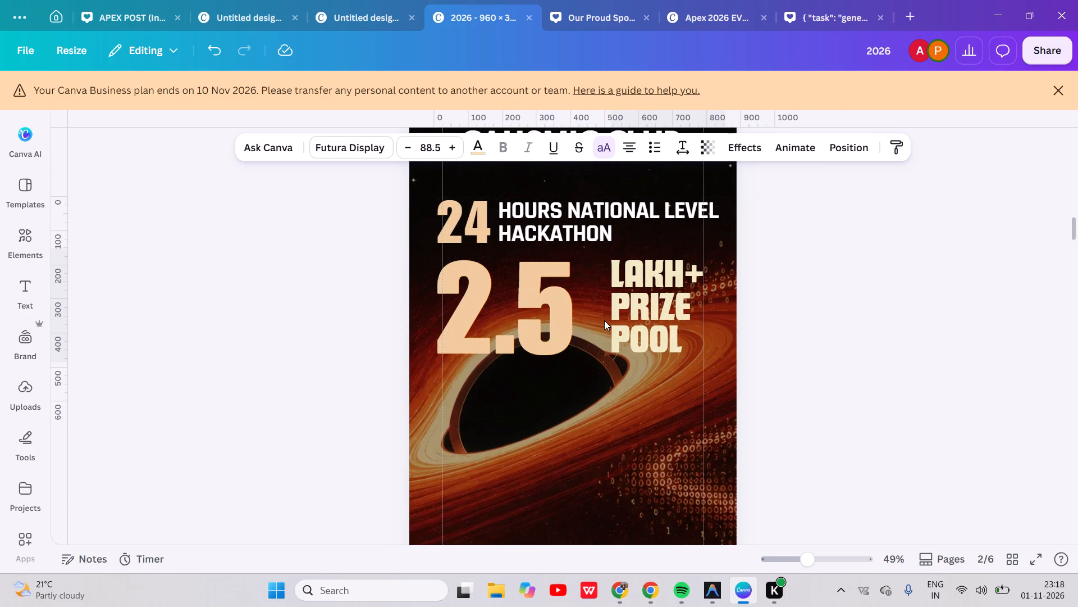
key(Left)
key(Left)
key(Left)
key(Down)
key(Down)
key(Down)
key(Down)
key(Down)
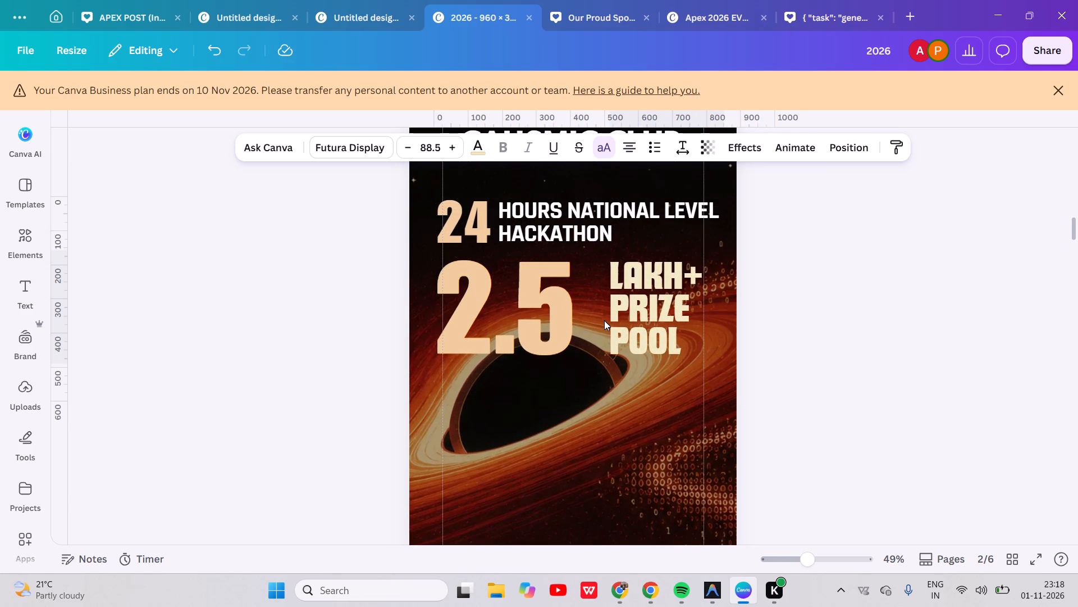
key(Down)
key(Up)
key(Up)
key(Down)
click(826, 306)
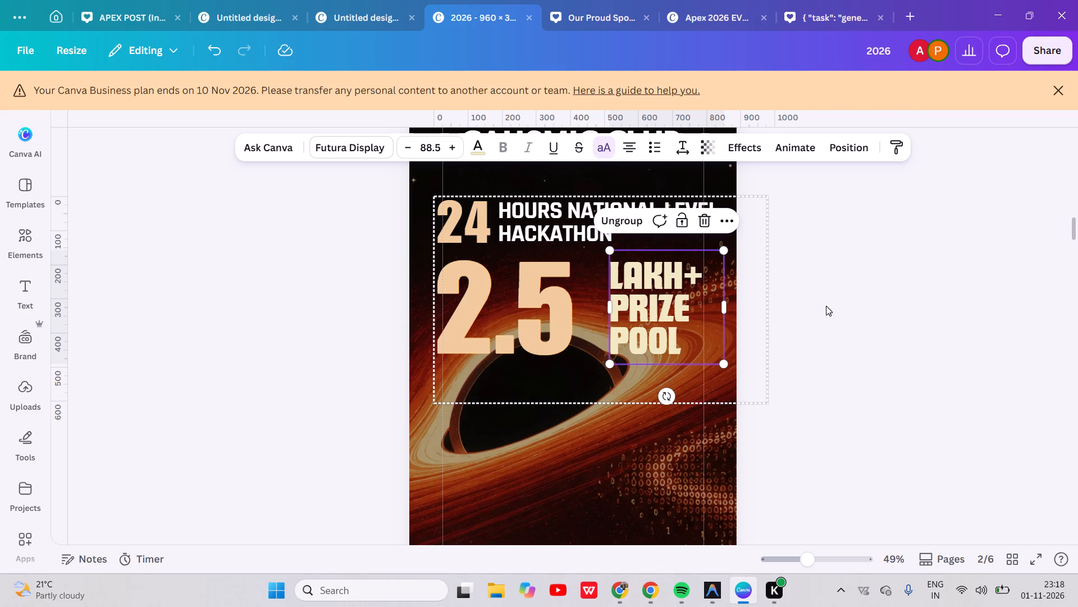
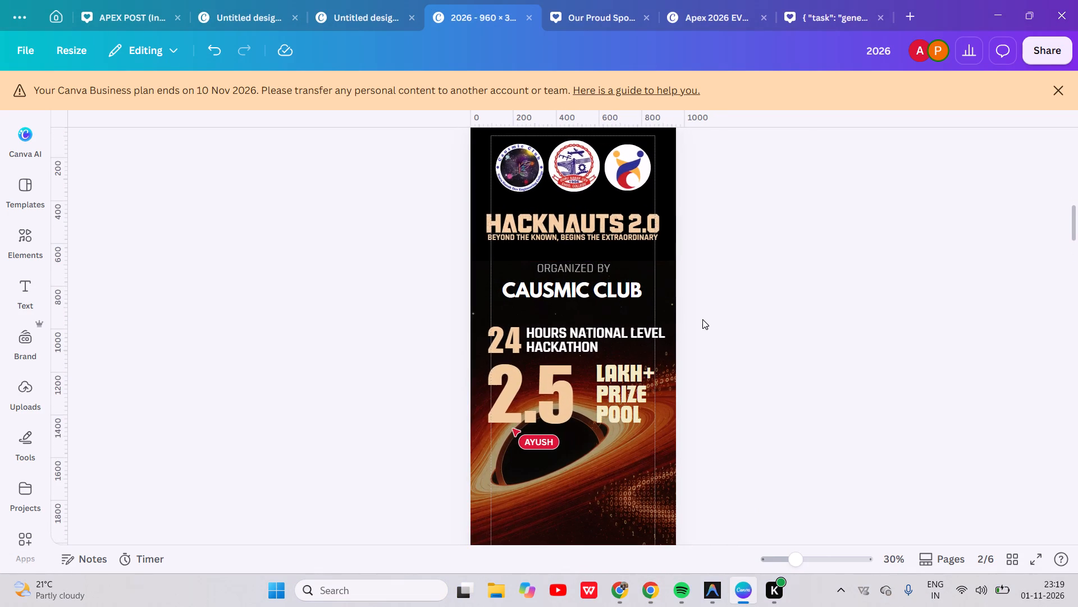
Move the black hole image down about 175 px so the hole sits clear below the 2.5 and LAKH+ PRIZE POOL texts.
click(717, 316)
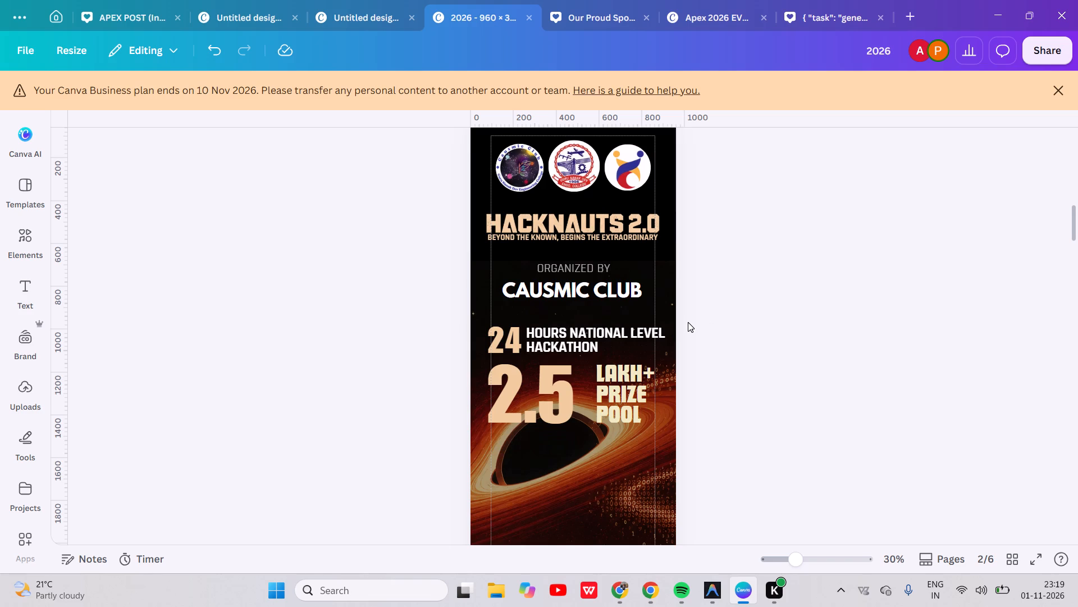
scroll(700, 364, down, 1)
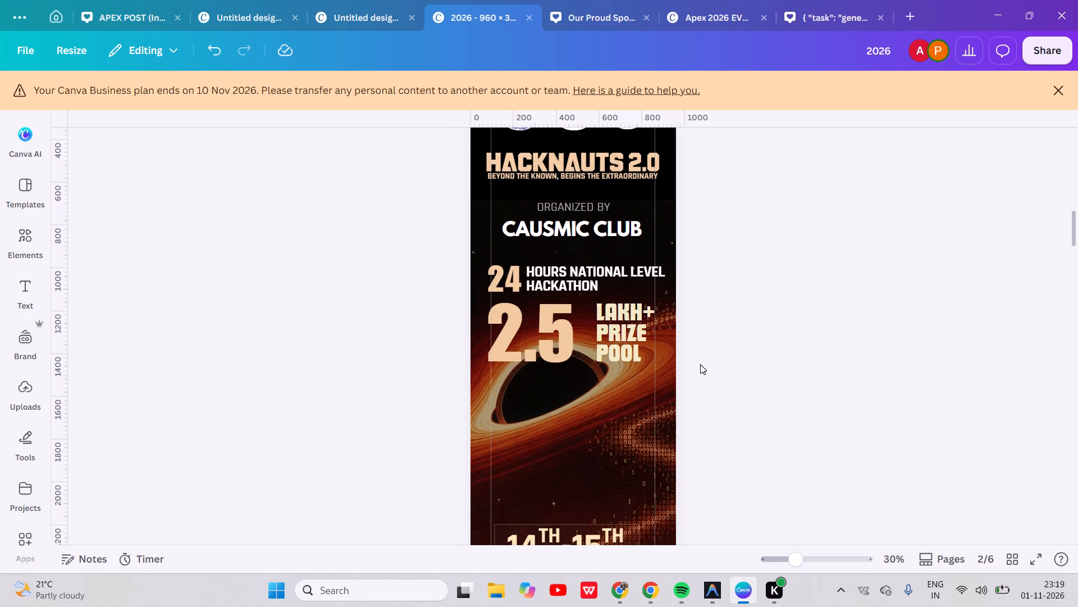
drag(633, 428, 637, 450)
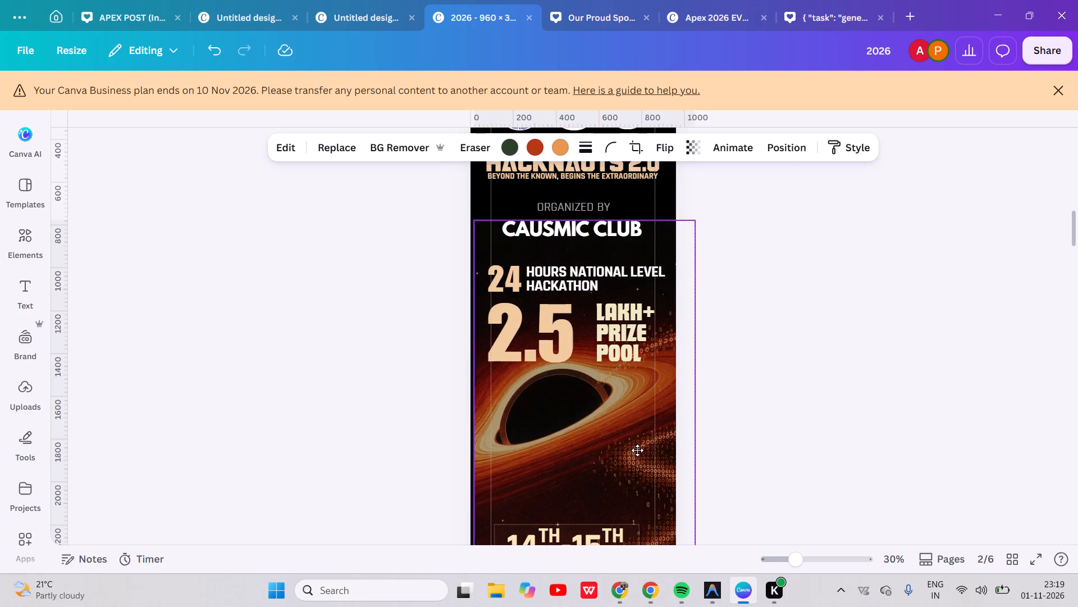
drag(637, 450, 637, 466)
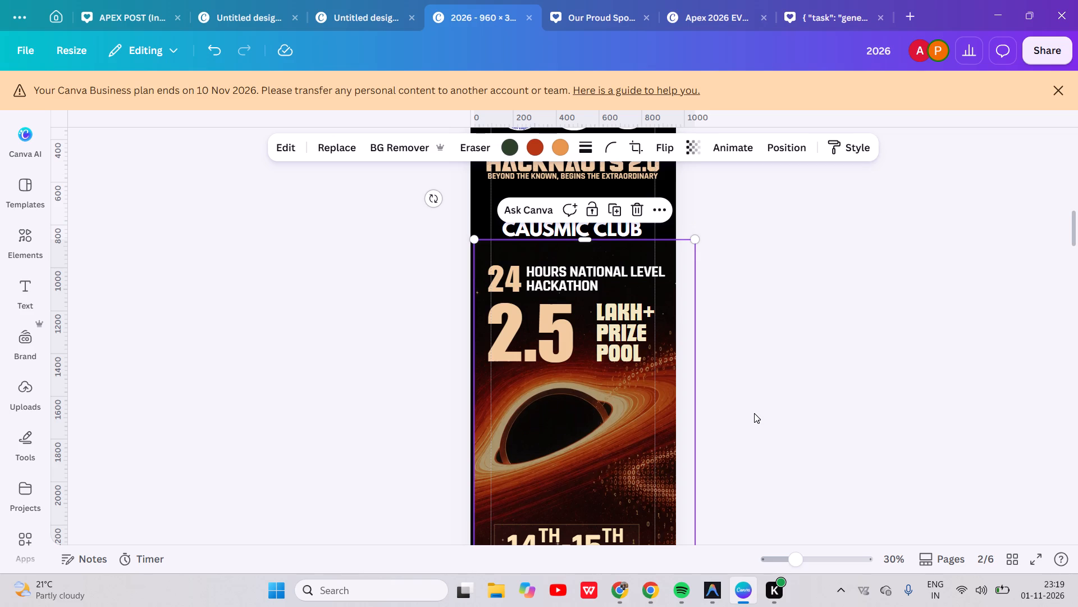
click(755, 413)
Review the banner's overall layout from the logos down to the 14th-15th November 2026 date and the bottom edge.
scroll(755, 413, down, 2)
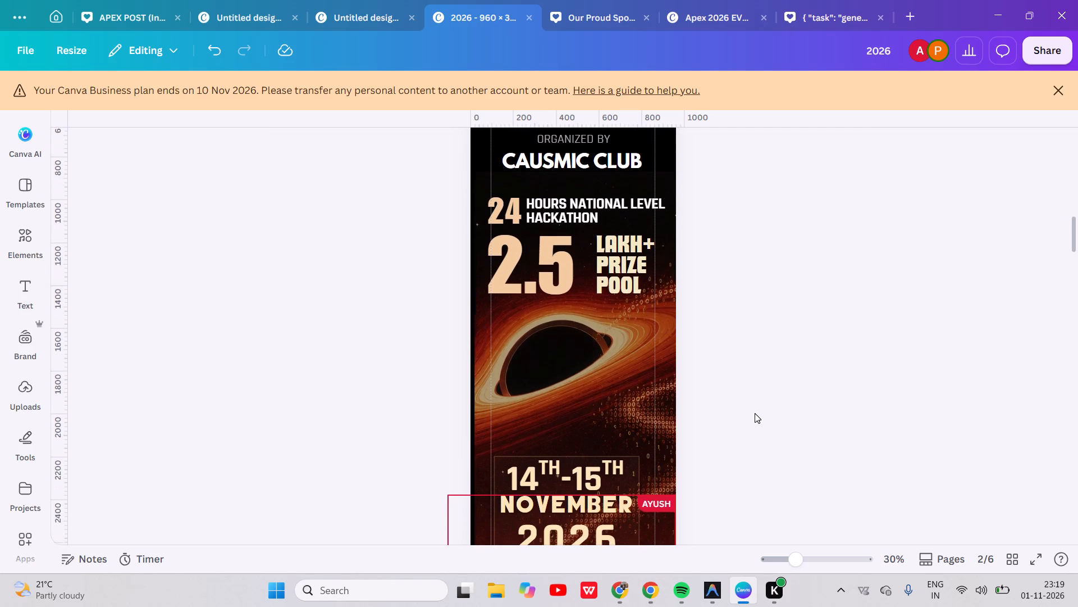
scroll(755, 413, down, 2)
scroll(755, 413, up, 2)
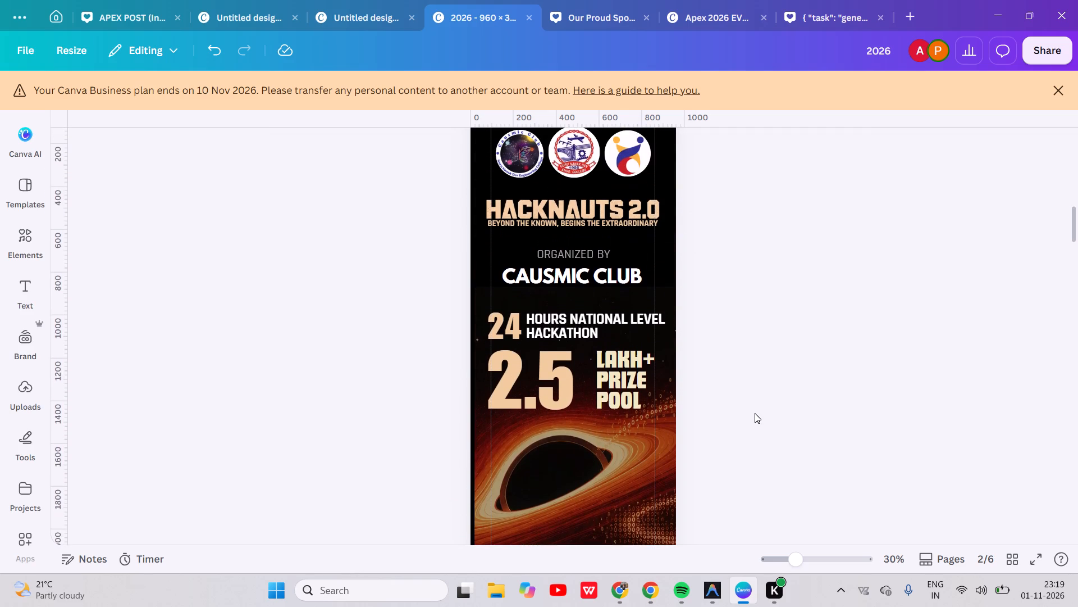
scroll(755, 413, up, 1)
scroll(755, 413, down, 2)
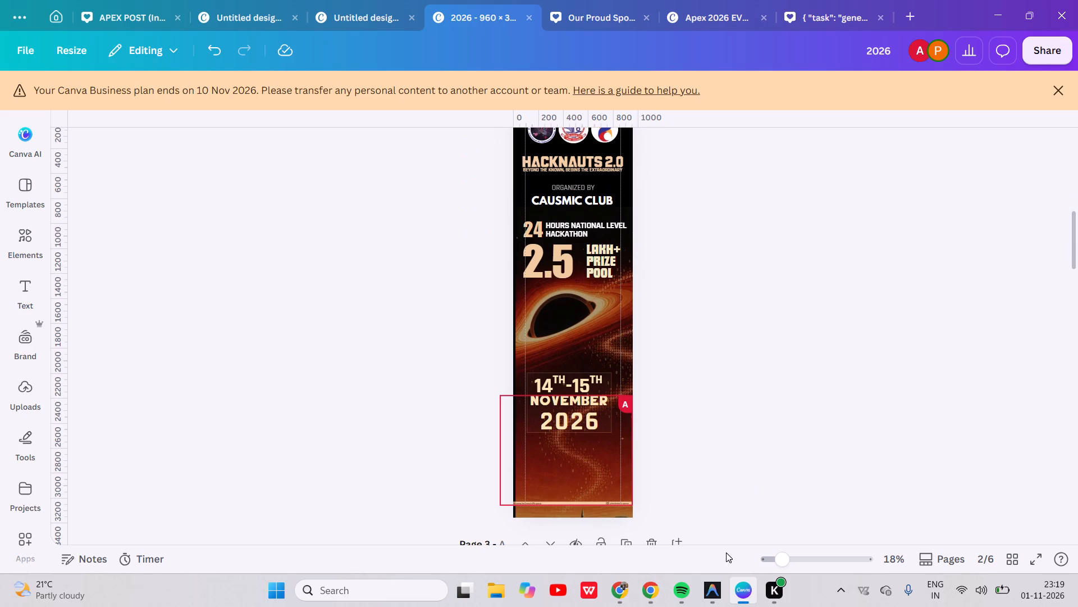